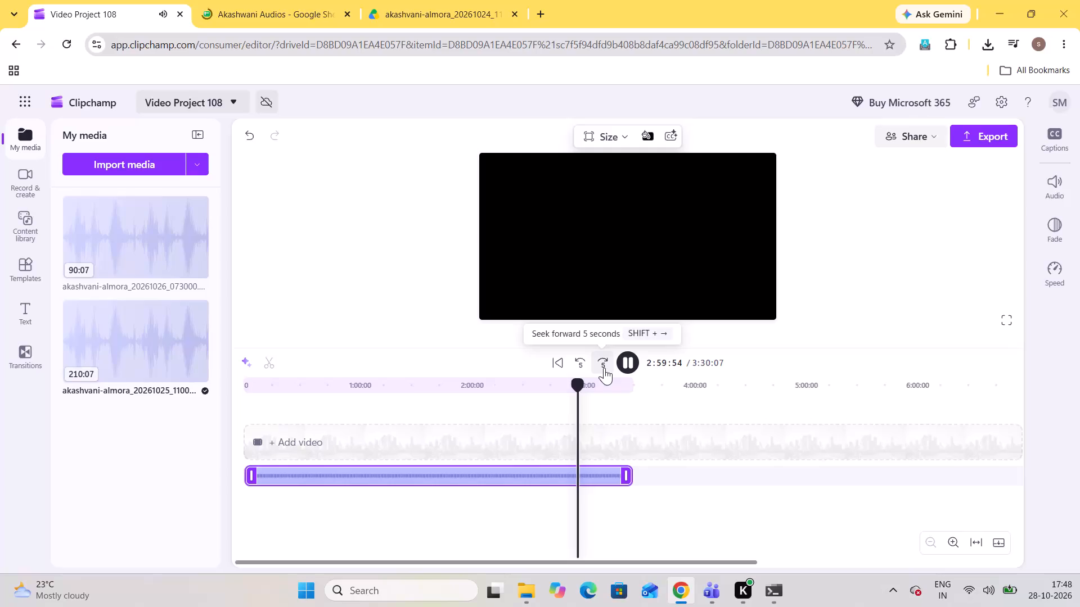
# Skip forward through the audio from 2:59:54 to past the three-hour mark, stepping back slightly to find the song's start.
pyautogui.click(604, 368)
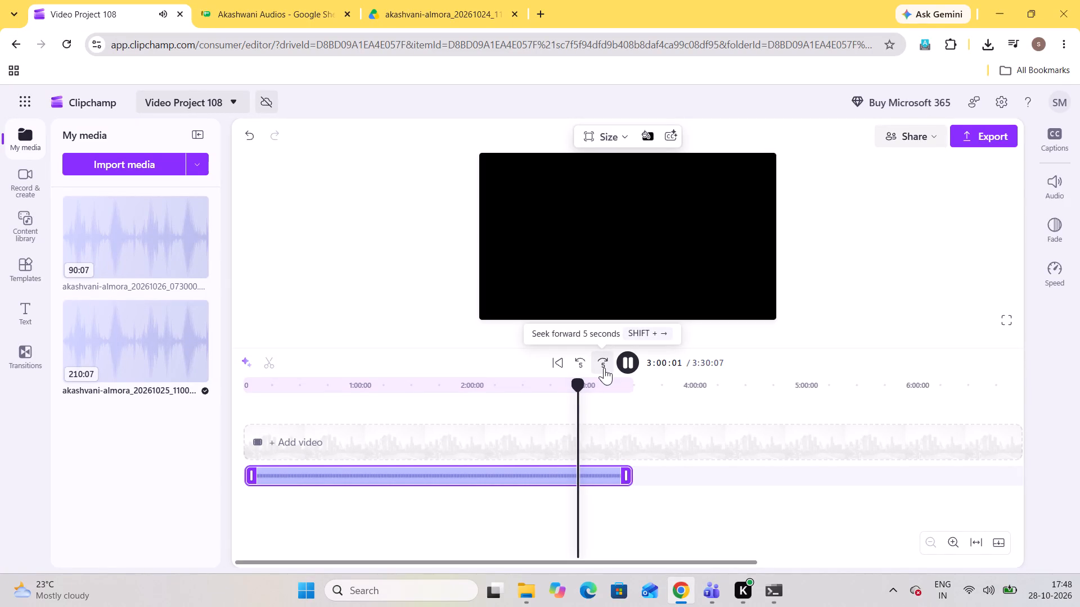
pyautogui.doubleClick(604, 368)
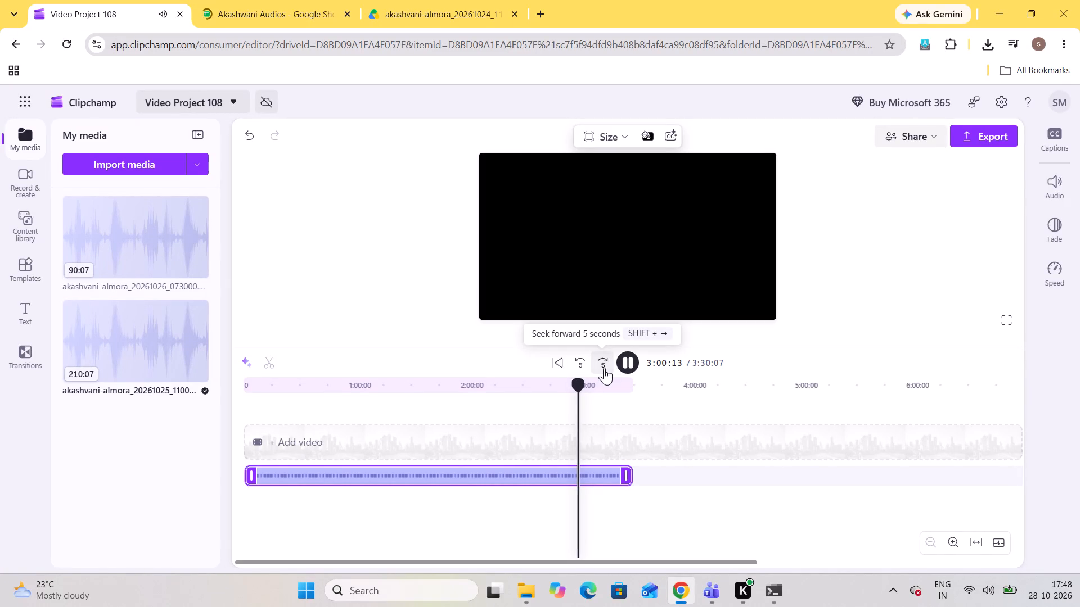
pyautogui.tripleClick(604, 368)
pyautogui.doubleClick(604, 368)
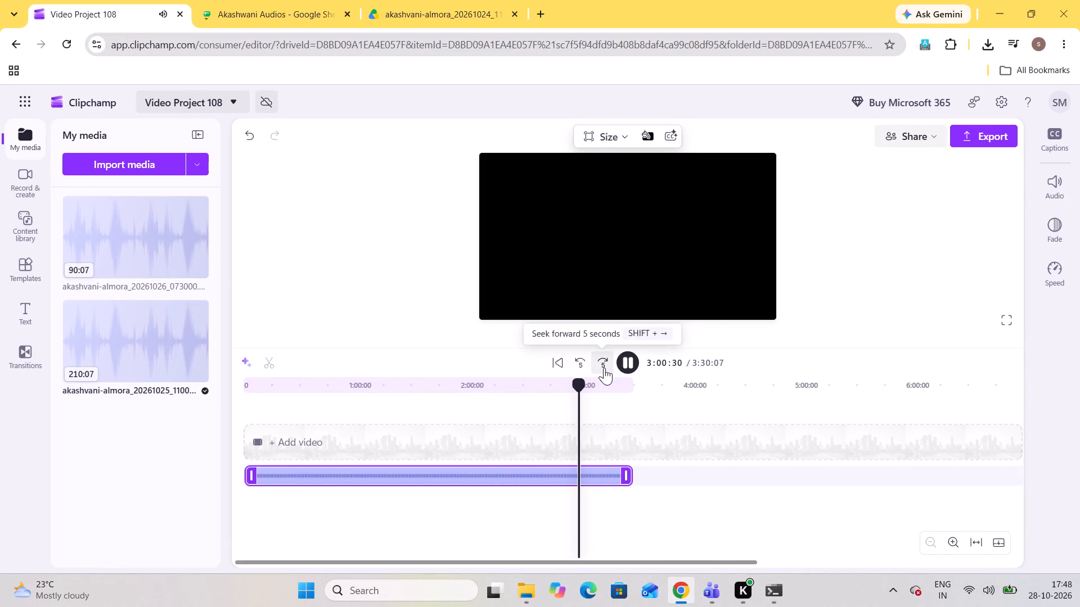
pyautogui.doubleClick(604, 368)
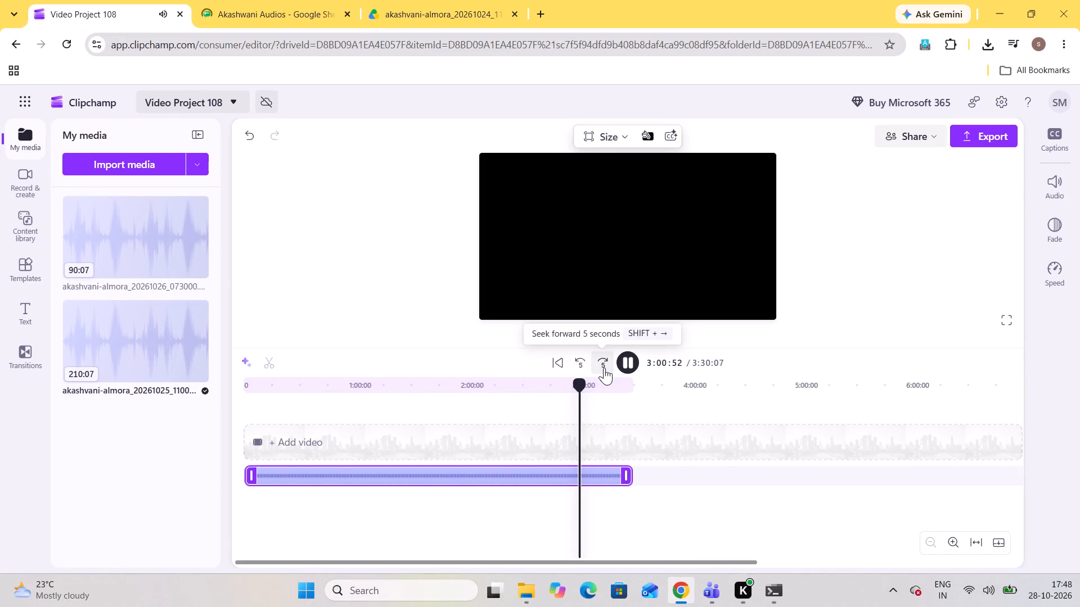
pyautogui.tripleClick(604, 368)
pyautogui.tripleClick(604, 368)
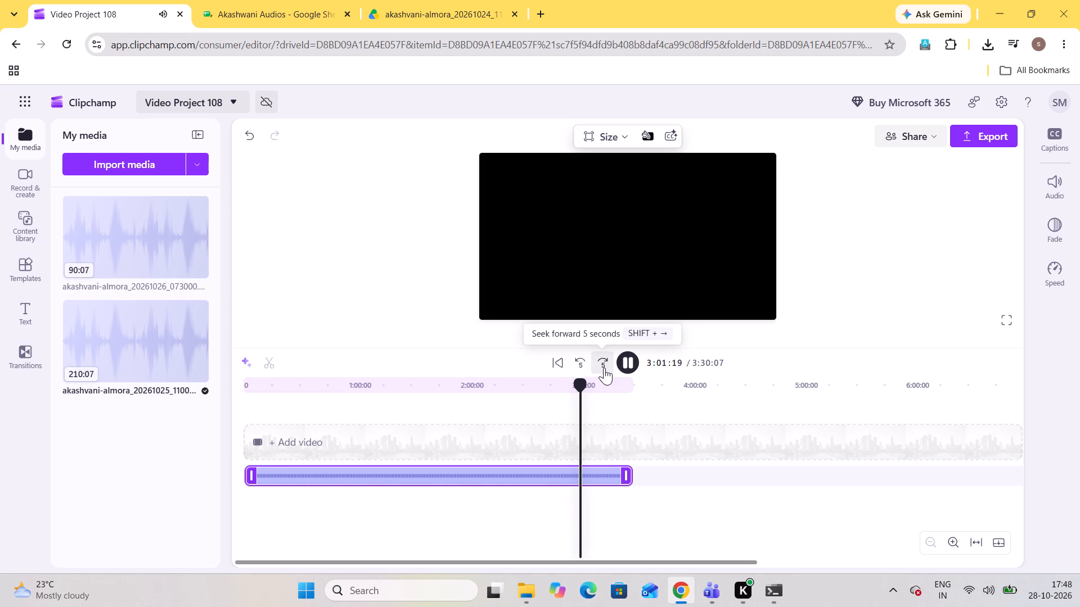
pyautogui.doubleClick(604, 368)
pyautogui.doubleClick(586, 367)
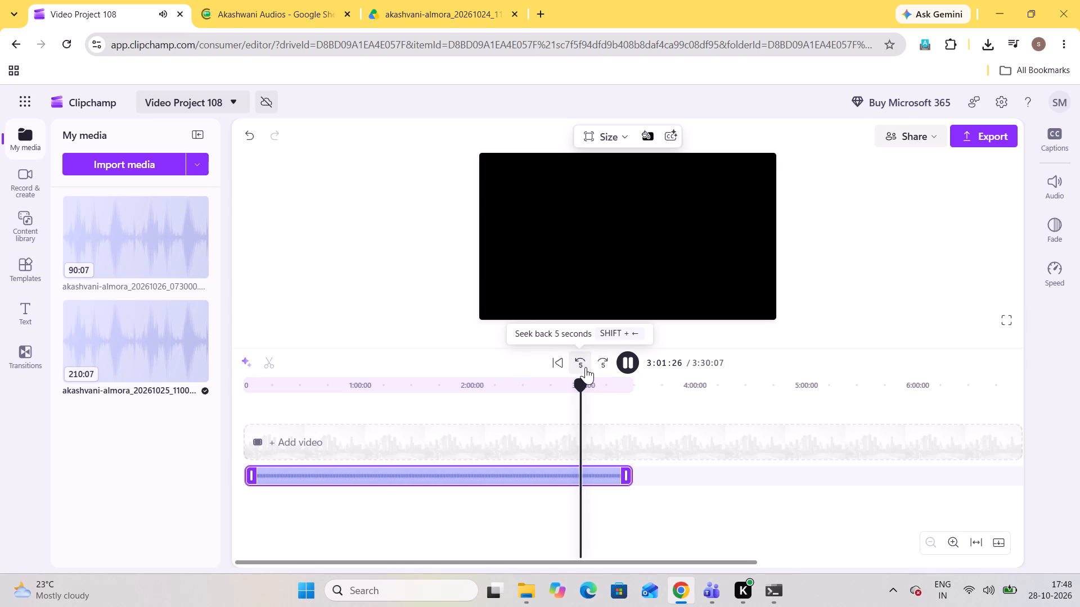
pyautogui.doubleClick(586, 367)
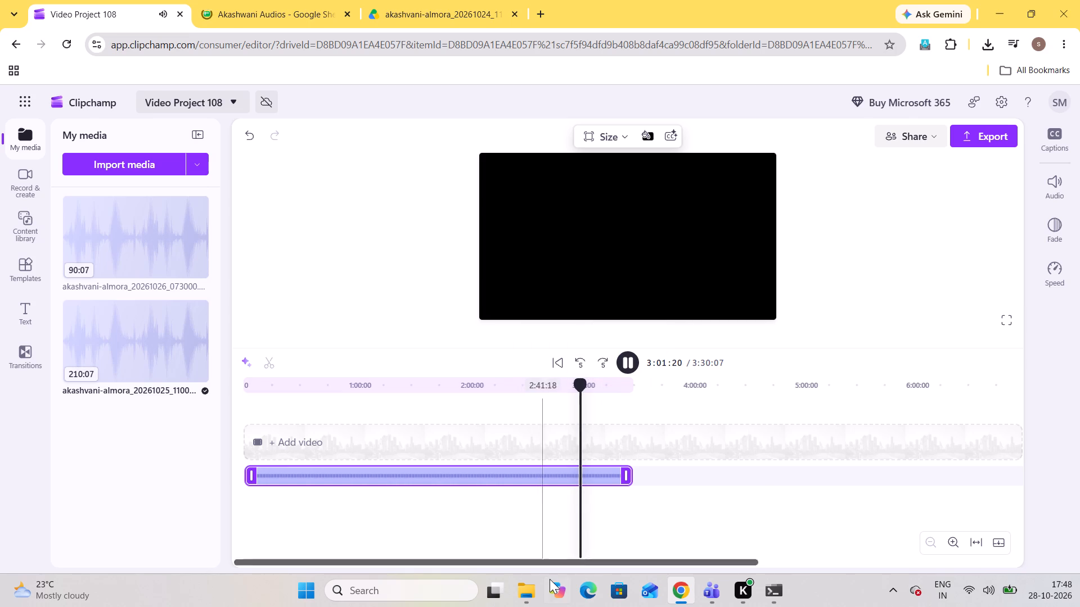
# Close the Akashwani Audios spreadsheet and reopen it in a new browser tab.
pyautogui.click(347, 12)
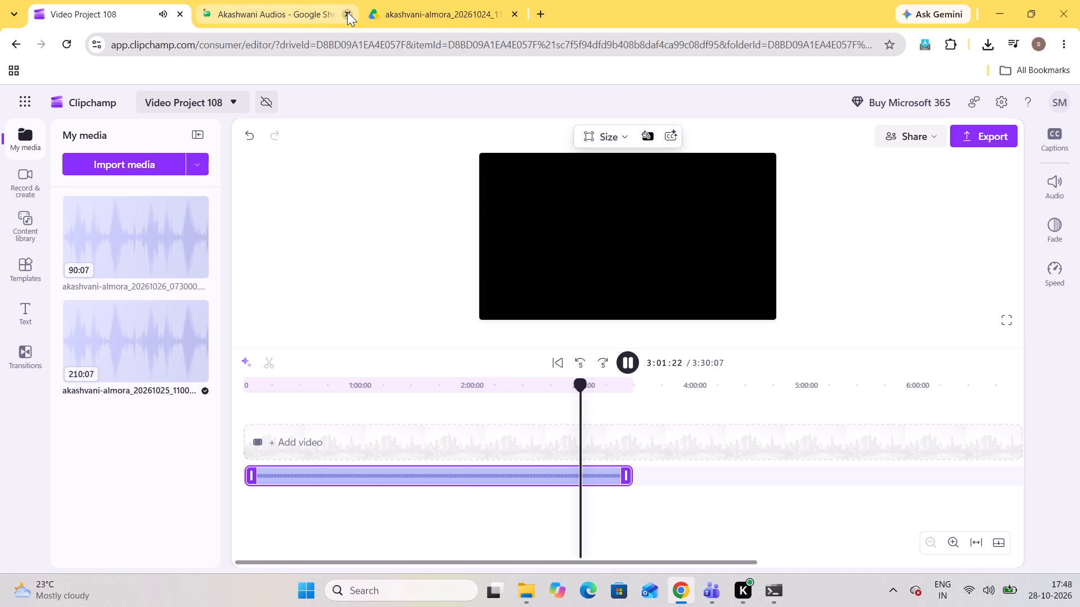
pyautogui.click(373, 10)
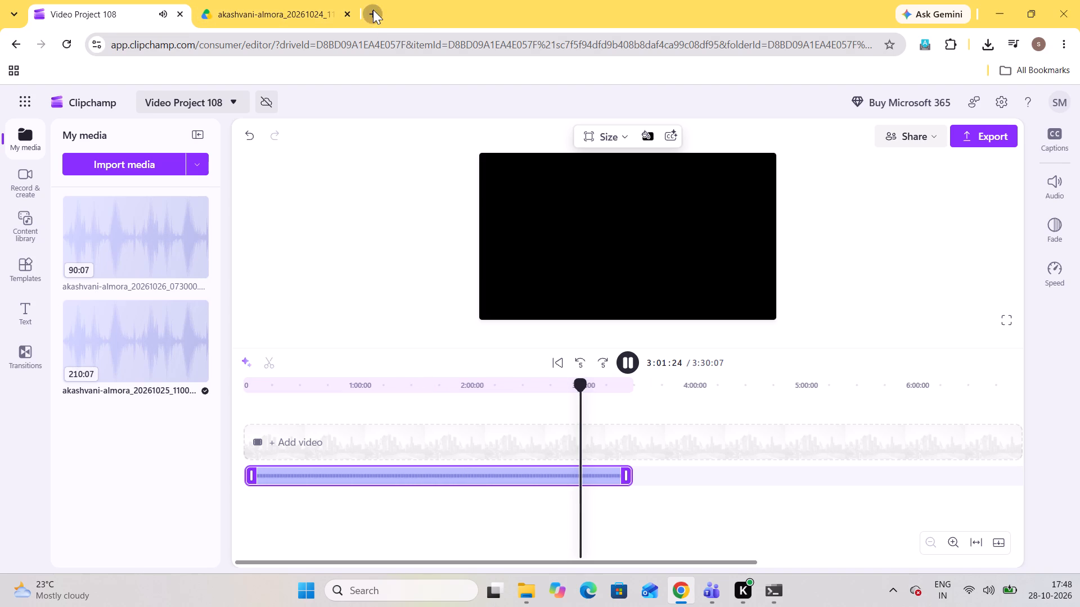
pyautogui.write('aj')
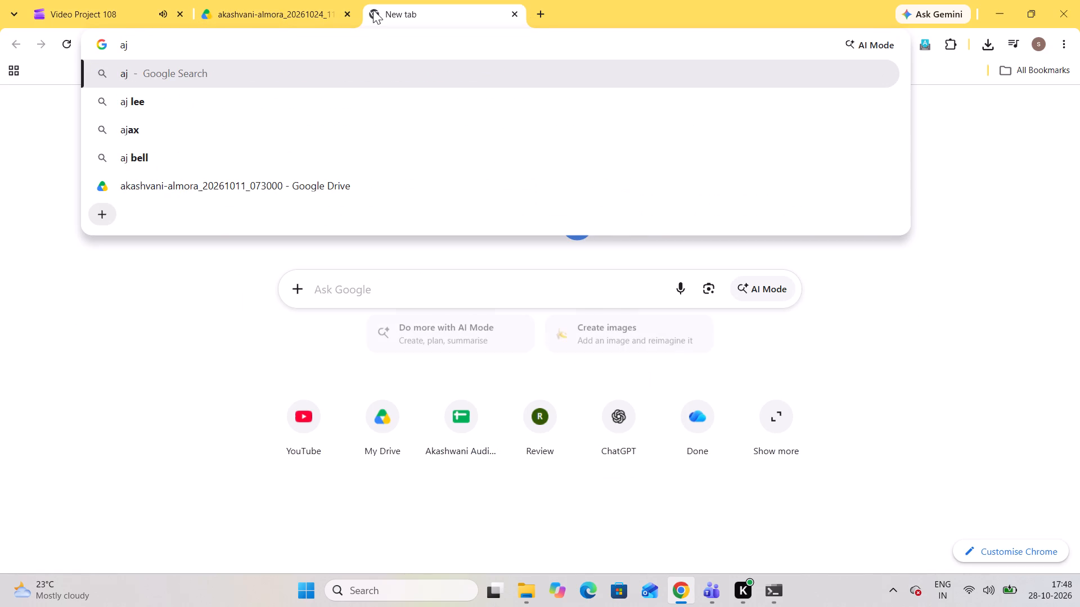
pyautogui.press('BackSpace')
pyautogui.write('kas')
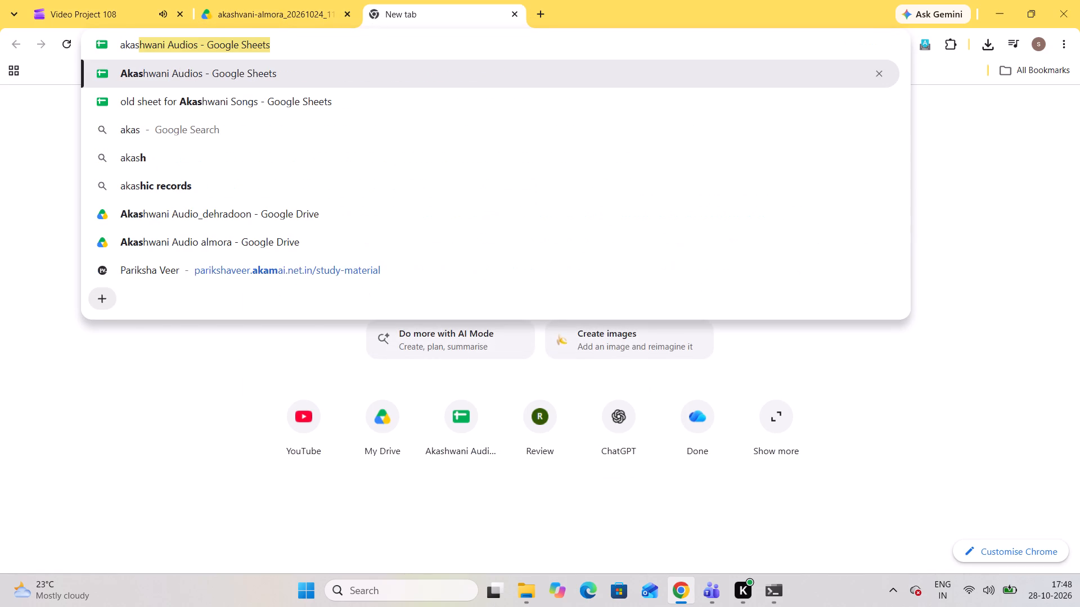
pyautogui.press('Return')
# Return to Video Project 108, pause playback at 3:01:41 and split the audio clip there.
pyautogui.click(125, 16)
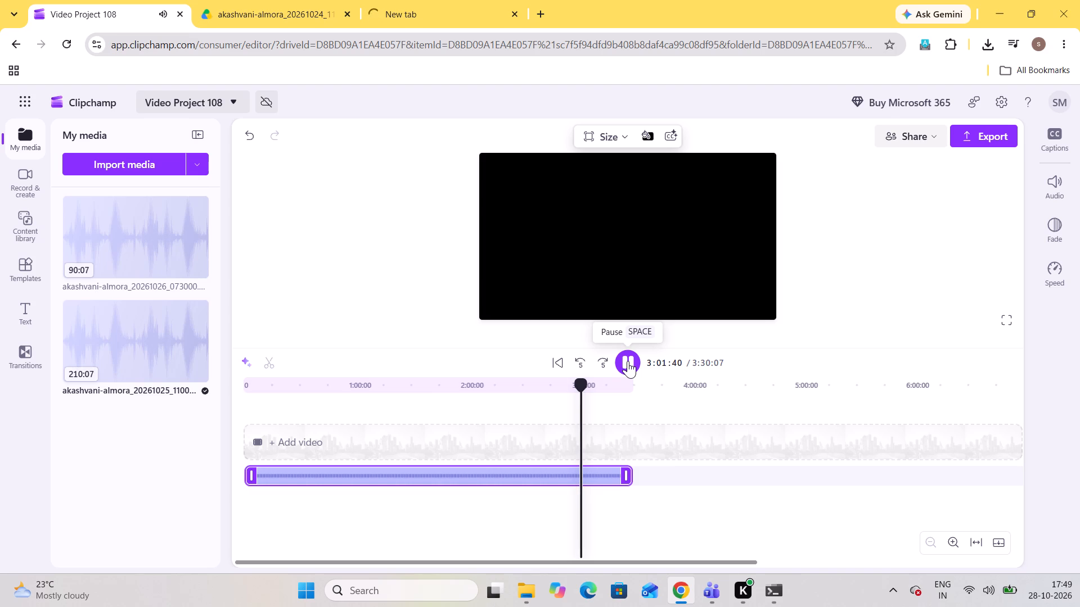
pyautogui.click(628, 361)
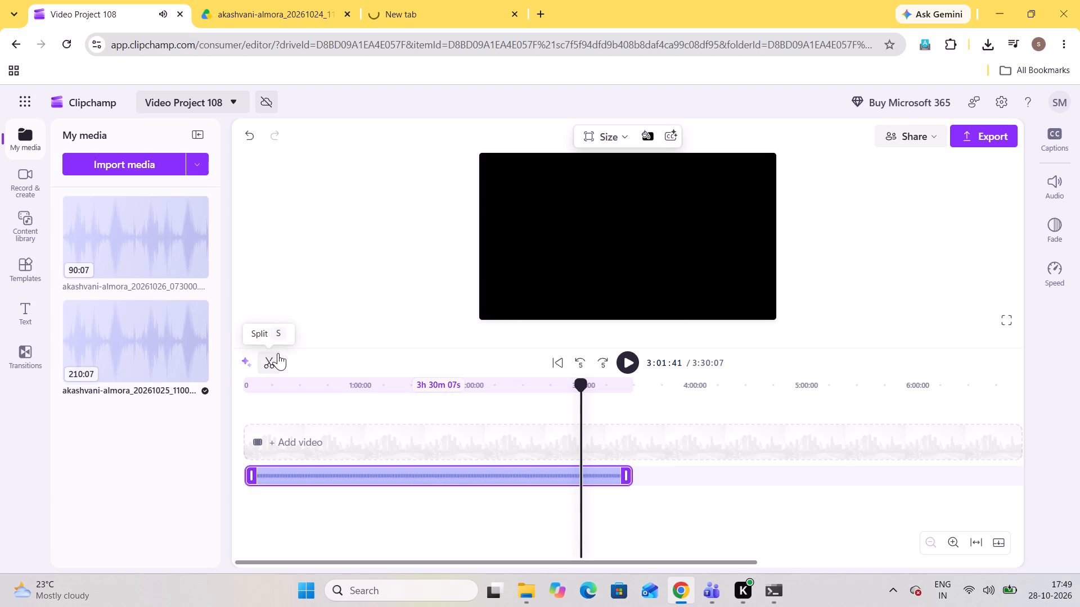
pyautogui.click(278, 353)
# Set the audio-only export's file name to "kumauni-", the singer's name and a trailing hyphen, then leave the export dialog without exporting.
pyautogui.click(953, 136)
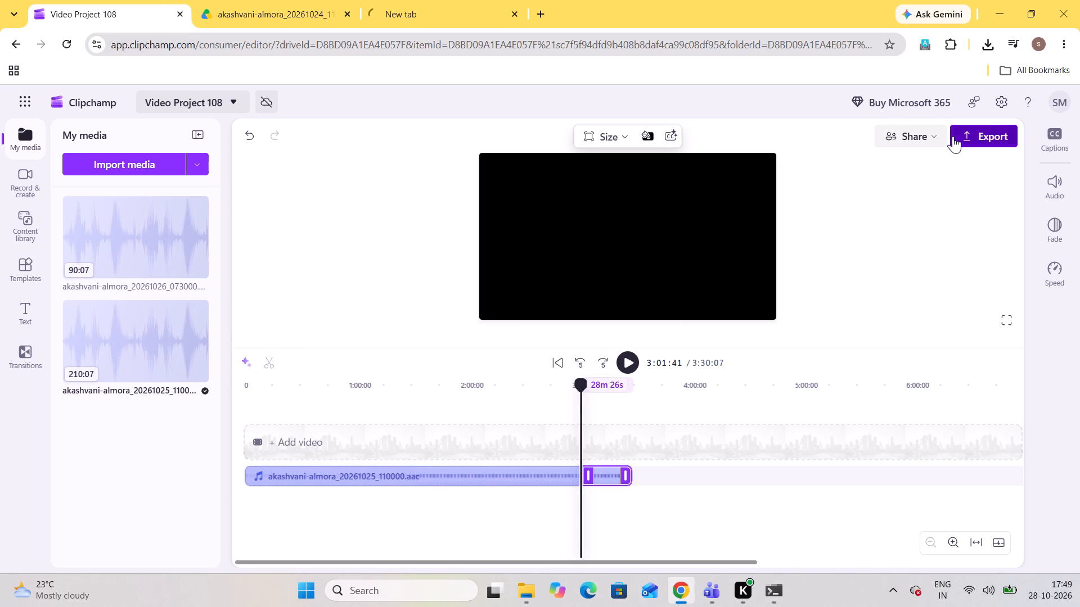
pyautogui.moveTo(685, 314); pyautogui.dragTo(538, 320)
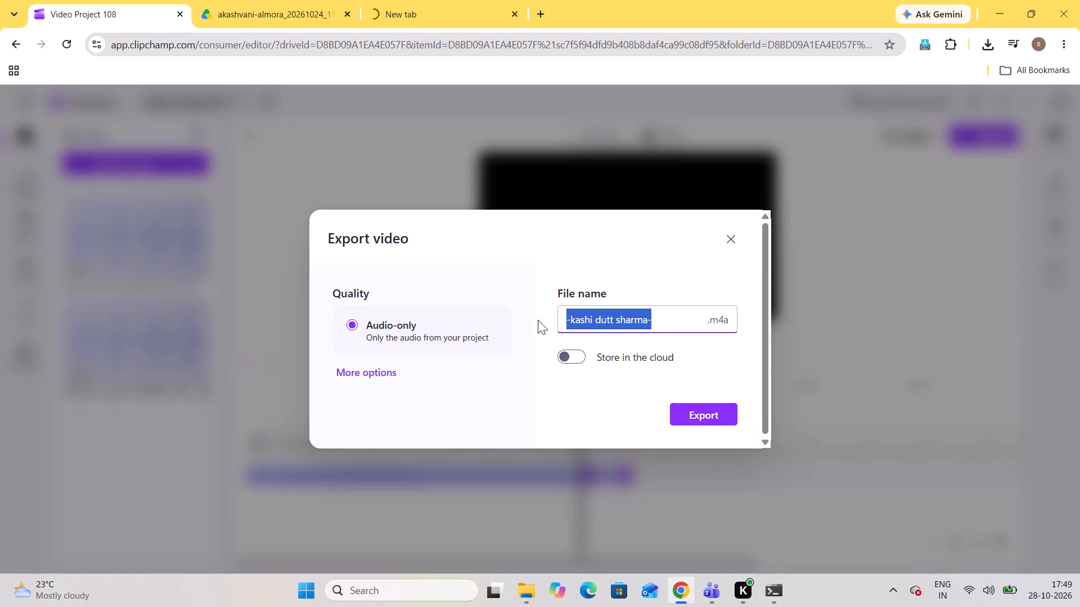
pyautogui.moveTo(538, 320); pyautogui.dragTo(525, 318)
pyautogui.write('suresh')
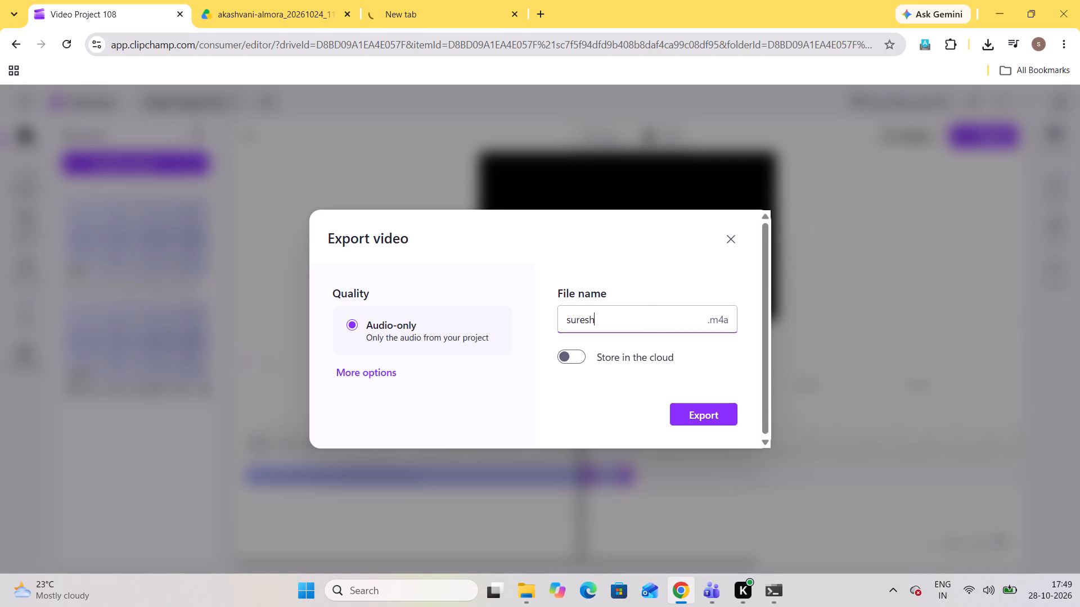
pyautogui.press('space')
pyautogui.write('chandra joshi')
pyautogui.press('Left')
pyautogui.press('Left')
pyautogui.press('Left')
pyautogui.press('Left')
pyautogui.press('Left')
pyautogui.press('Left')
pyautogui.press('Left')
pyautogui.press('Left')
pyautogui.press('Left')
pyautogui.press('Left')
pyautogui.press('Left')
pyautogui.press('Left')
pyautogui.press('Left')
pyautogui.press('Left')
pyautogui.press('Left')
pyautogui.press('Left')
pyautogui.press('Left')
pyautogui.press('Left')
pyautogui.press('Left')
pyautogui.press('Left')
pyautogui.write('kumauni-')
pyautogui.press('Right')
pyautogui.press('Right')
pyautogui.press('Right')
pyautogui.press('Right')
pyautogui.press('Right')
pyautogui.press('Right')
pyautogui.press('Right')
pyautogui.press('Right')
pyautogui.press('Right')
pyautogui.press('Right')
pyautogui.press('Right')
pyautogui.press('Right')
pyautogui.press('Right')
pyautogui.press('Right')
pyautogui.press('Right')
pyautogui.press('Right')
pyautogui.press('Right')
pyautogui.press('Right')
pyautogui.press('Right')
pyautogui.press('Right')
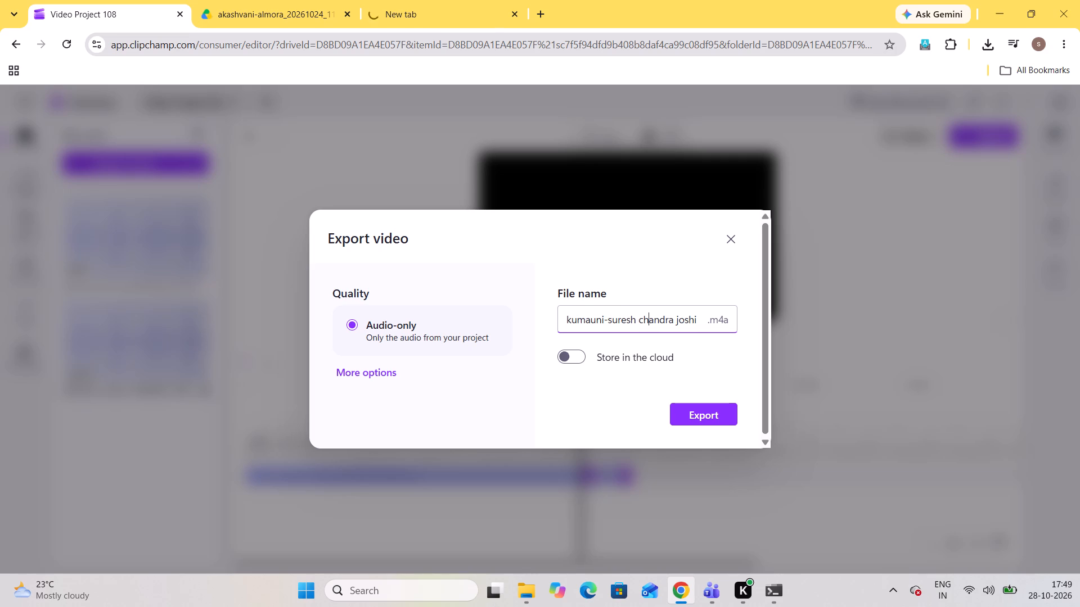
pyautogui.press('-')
pyautogui.click(481, 174)
# Play the audio from the split point and replay the last few seconds to identify the song.
pyautogui.click(628, 356)
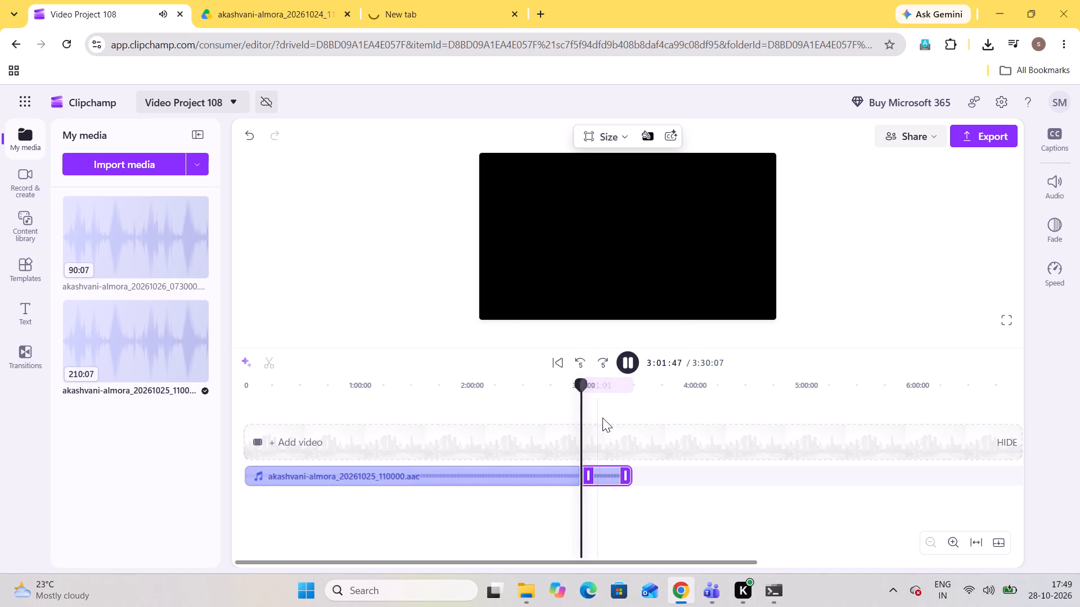
pyautogui.hscroll(-1, 500, 396)
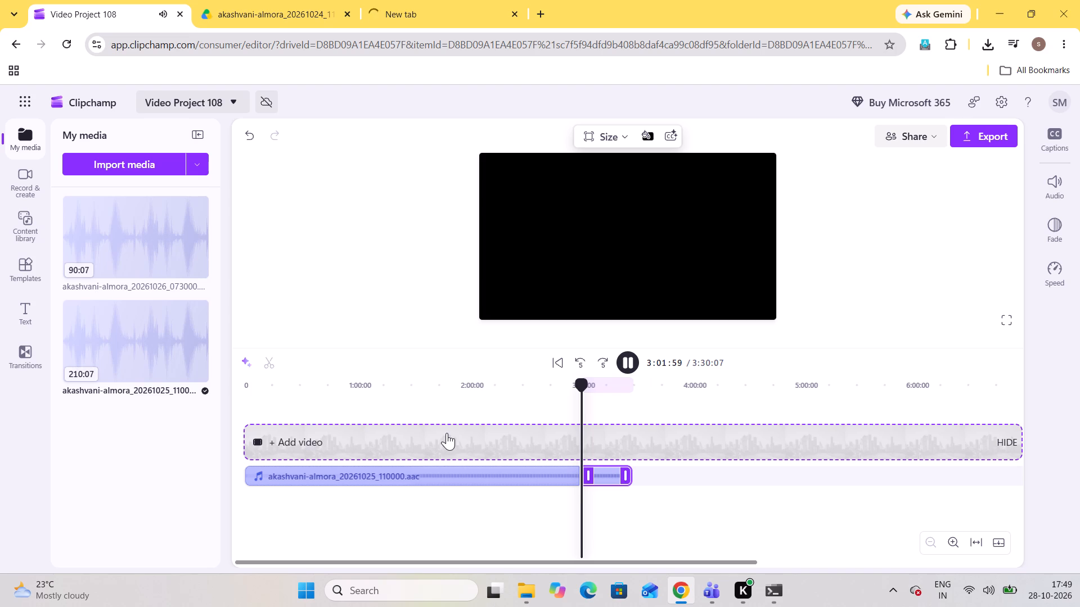
pyautogui.doubleClick(586, 357)
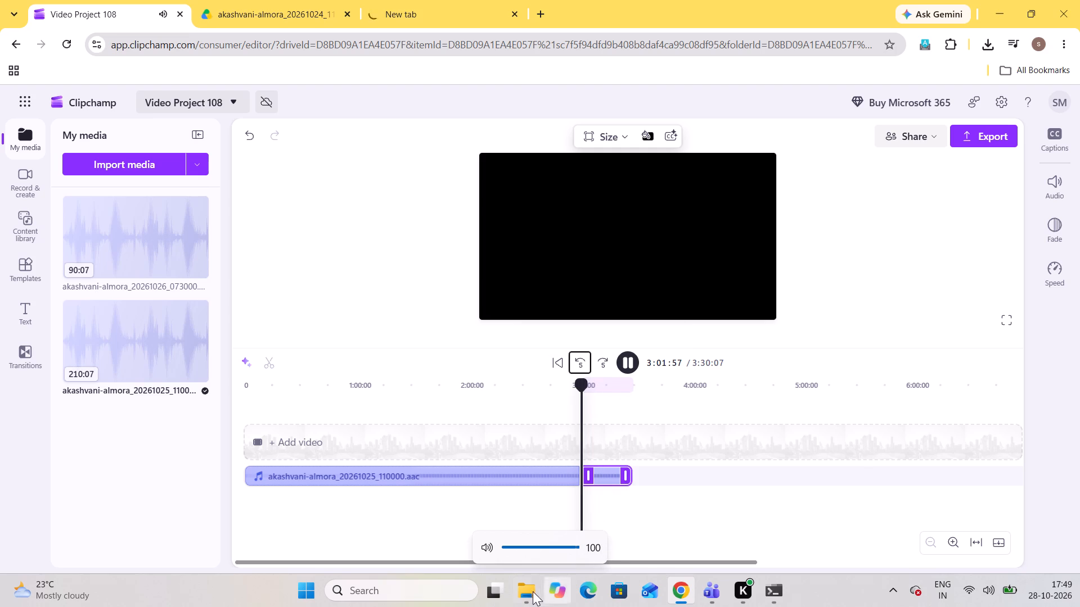
# In File Explorer, examine the songs in akashvani-almora_20261025_163000 and akashvani-almora_20261025_073000 within the Downloads folder 28-10-2026.
pyautogui.click(519, 597)
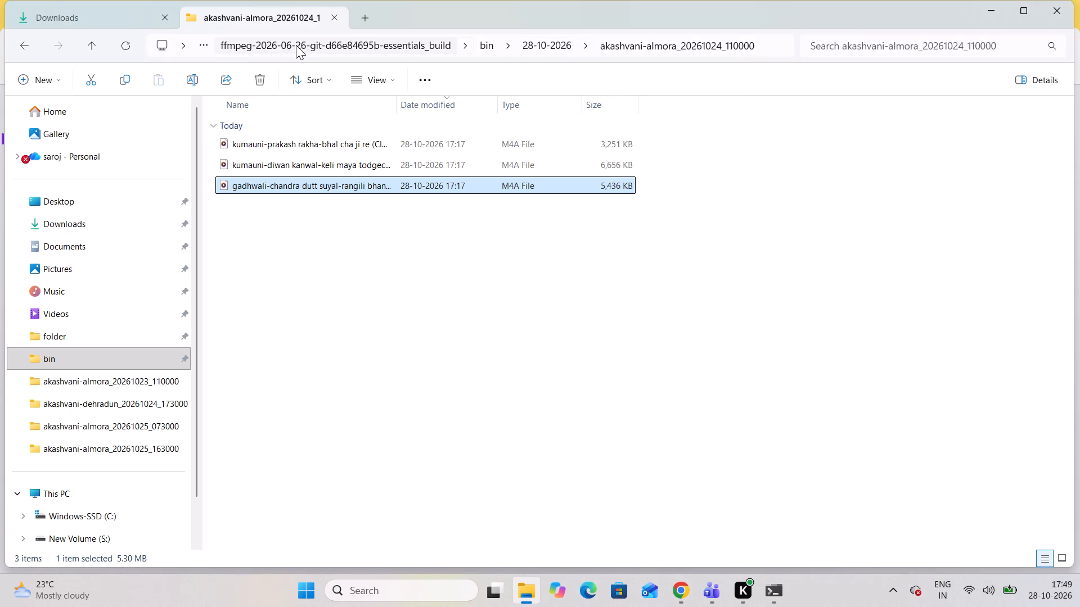
pyautogui.click(120, 229)
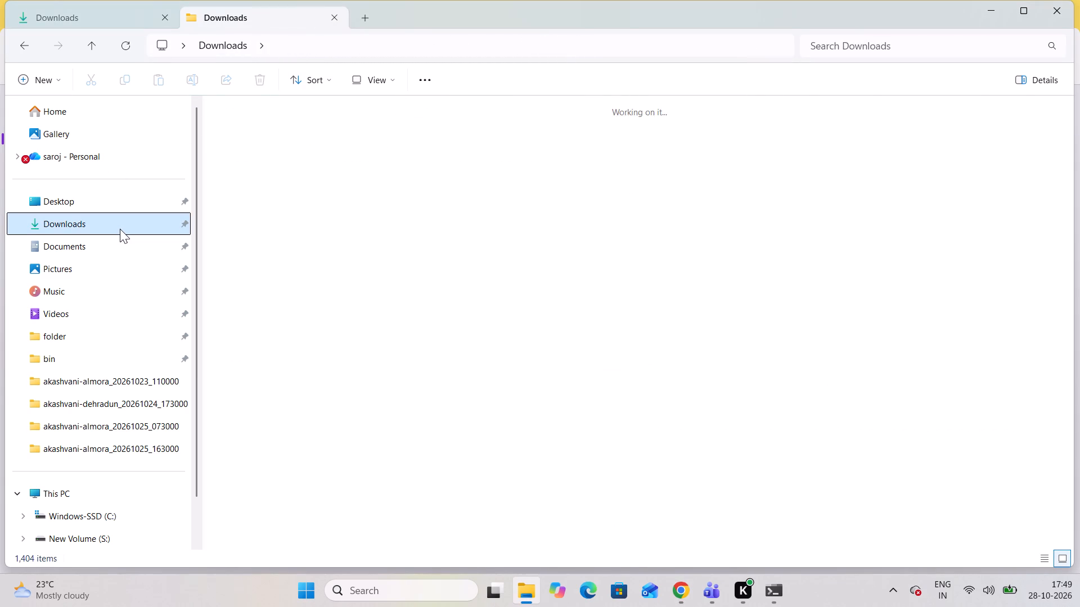
pyautogui.scroll(7, 753, 606)
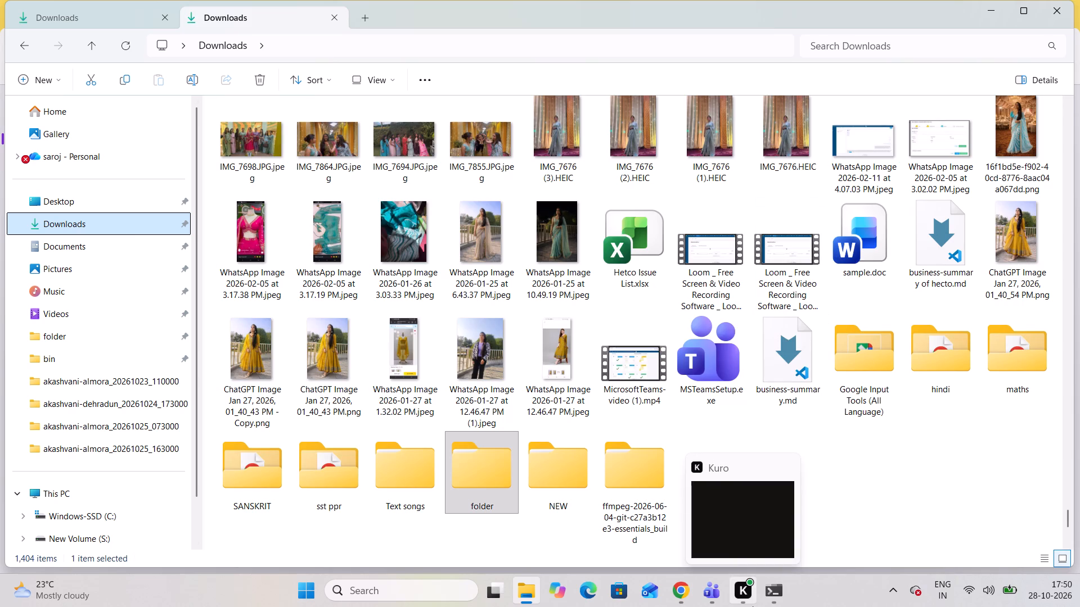
pyautogui.hscroll(1, 753, 606)
pyautogui.scroll(18, 896, 504)
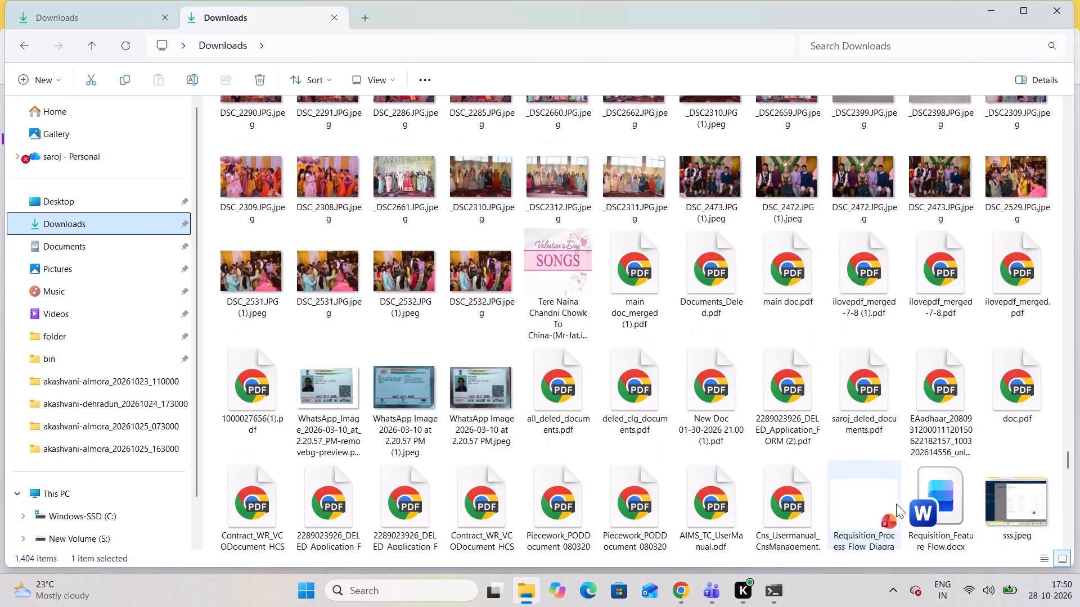
pyautogui.scroll(16, 896, 504)
pyautogui.scroll(13, 896, 504)
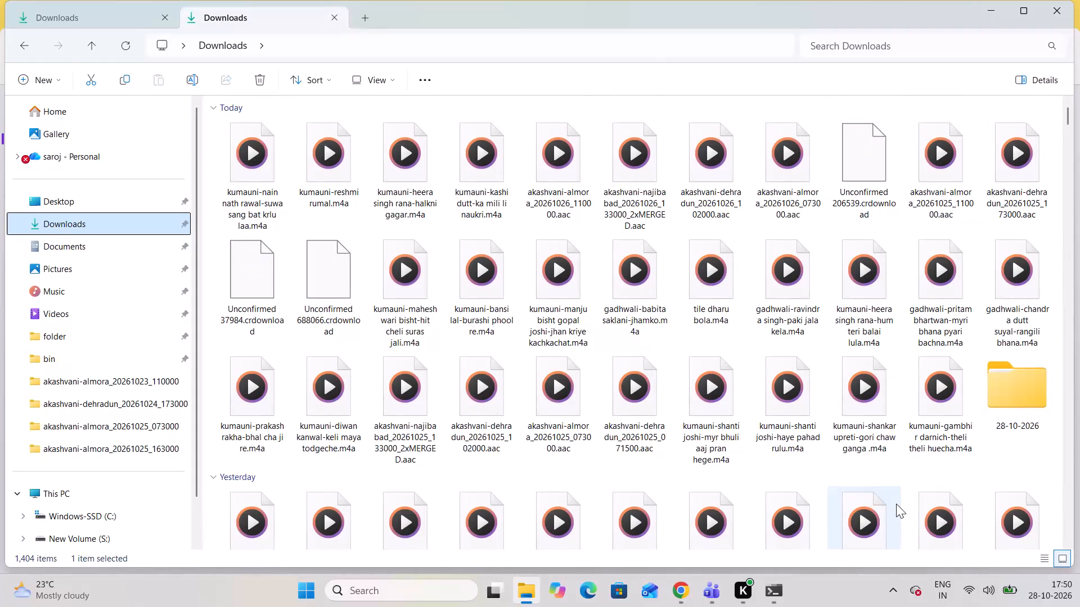
pyautogui.doubleClick(1012, 426)
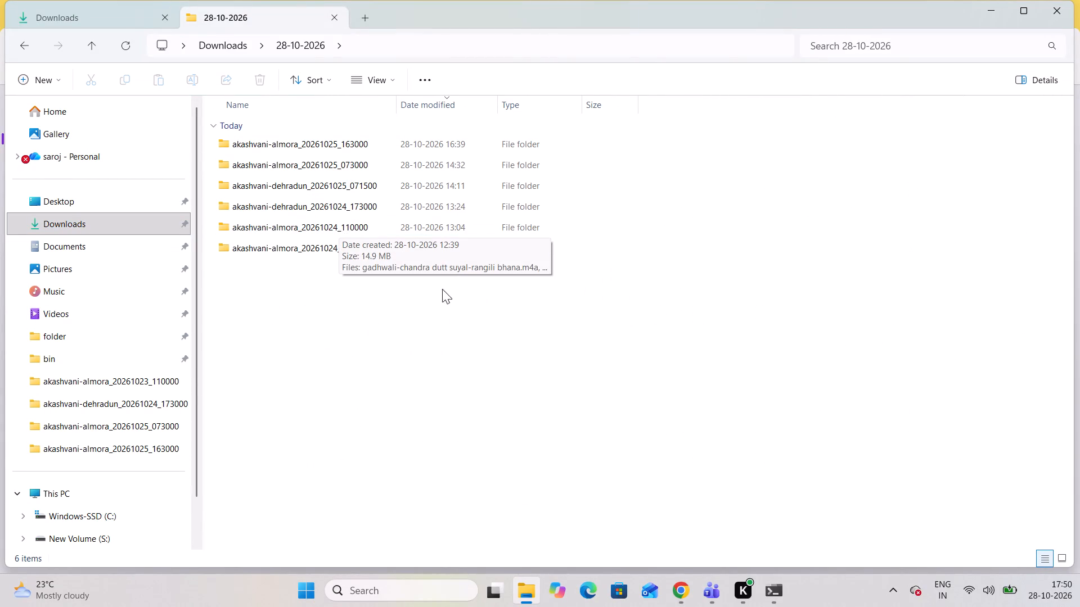
pyautogui.doubleClick(346, 142)
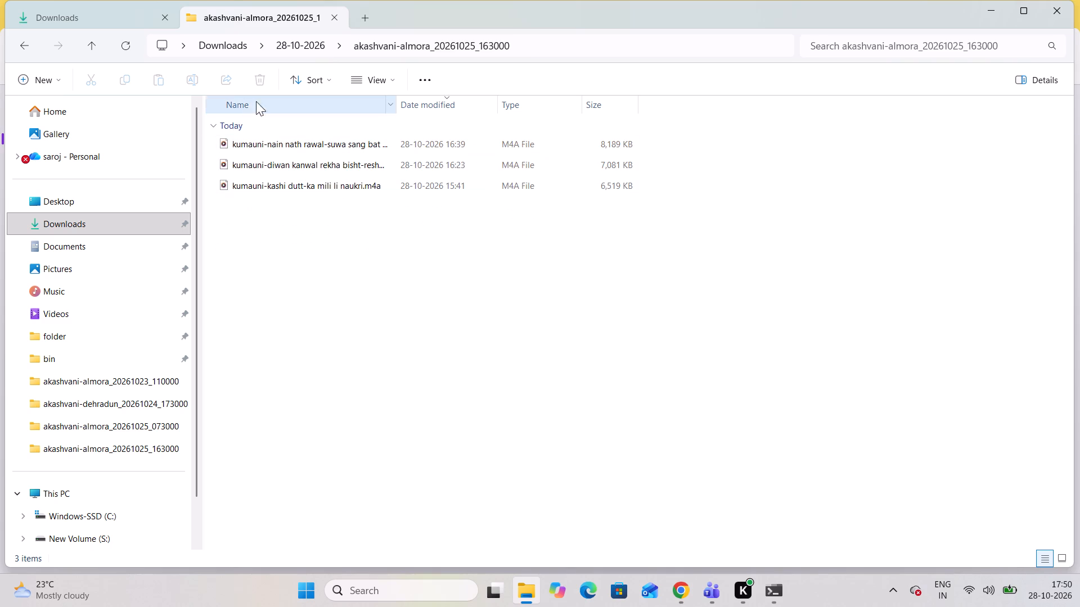
pyautogui.click(301, 49)
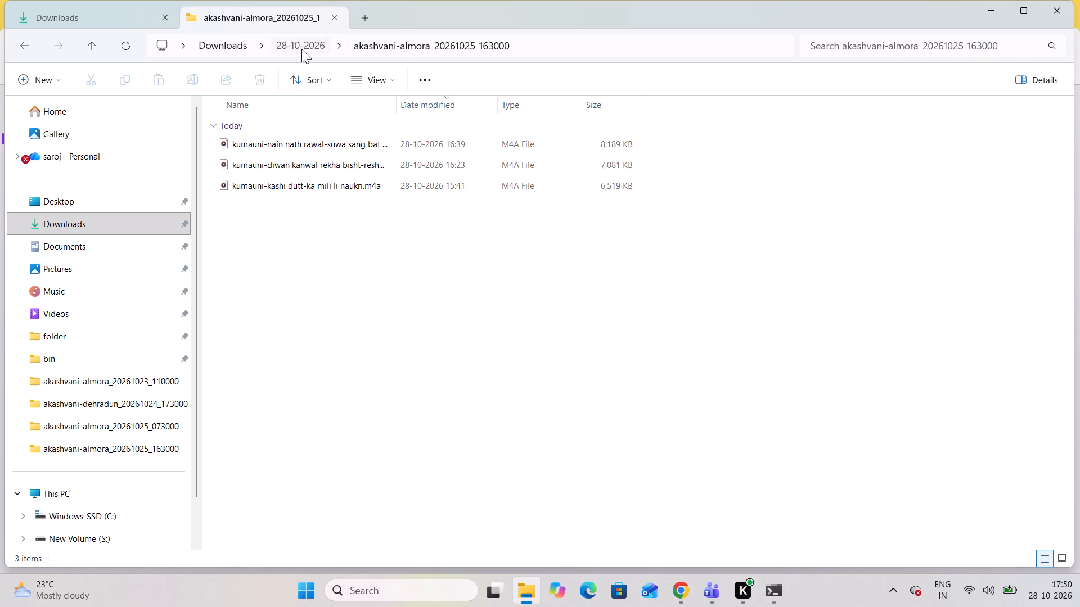
pyautogui.doubleClick(346, 165)
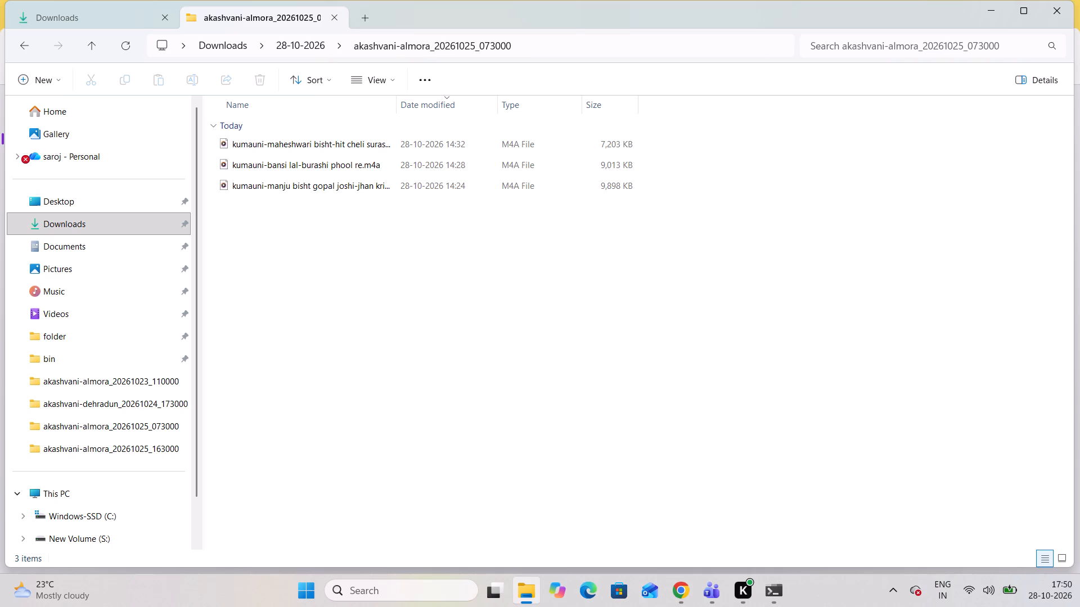
# Search the akashvani-almora_20261025_073000 folder for "chupi c", then switch back to Clipchamp.
pyautogui.click(872, 46)
pyautogui.write('chupi')
pyautogui.press('space')
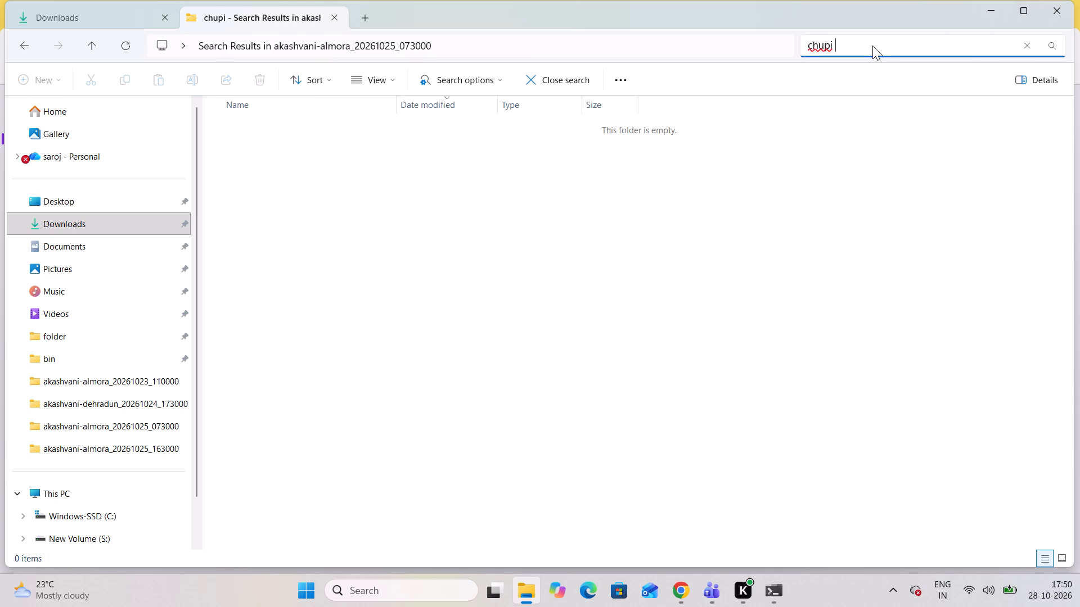
pyautogui.press('c')
pyautogui.hotkey('alt', 'Tab')
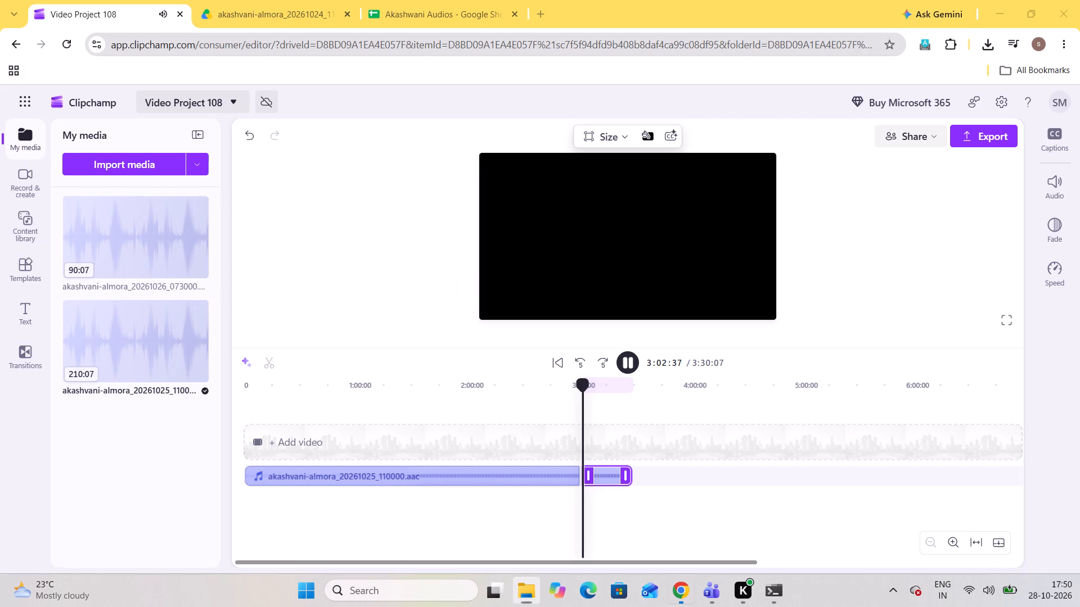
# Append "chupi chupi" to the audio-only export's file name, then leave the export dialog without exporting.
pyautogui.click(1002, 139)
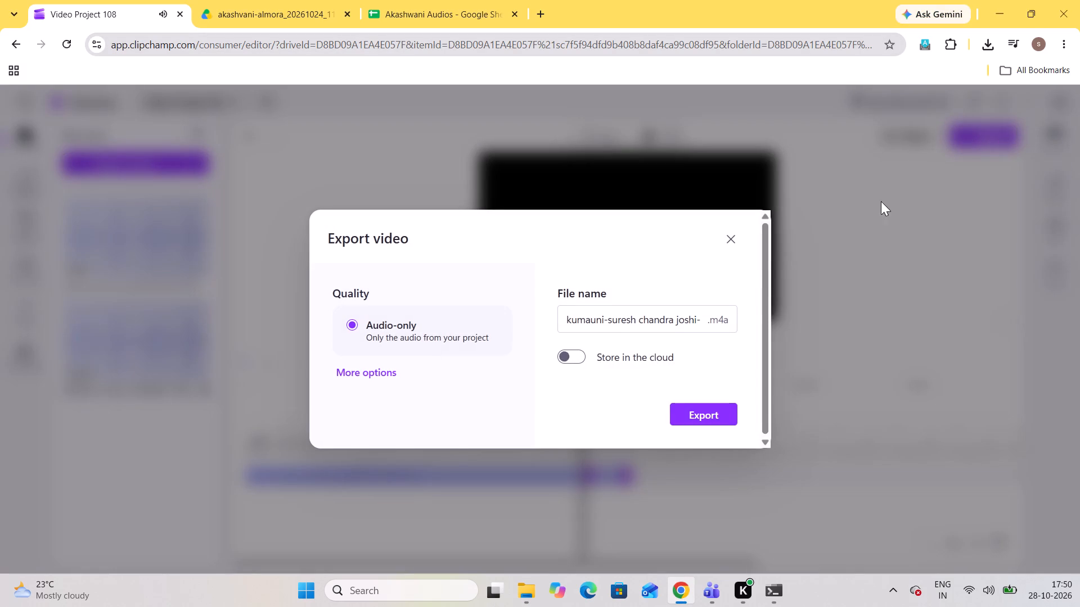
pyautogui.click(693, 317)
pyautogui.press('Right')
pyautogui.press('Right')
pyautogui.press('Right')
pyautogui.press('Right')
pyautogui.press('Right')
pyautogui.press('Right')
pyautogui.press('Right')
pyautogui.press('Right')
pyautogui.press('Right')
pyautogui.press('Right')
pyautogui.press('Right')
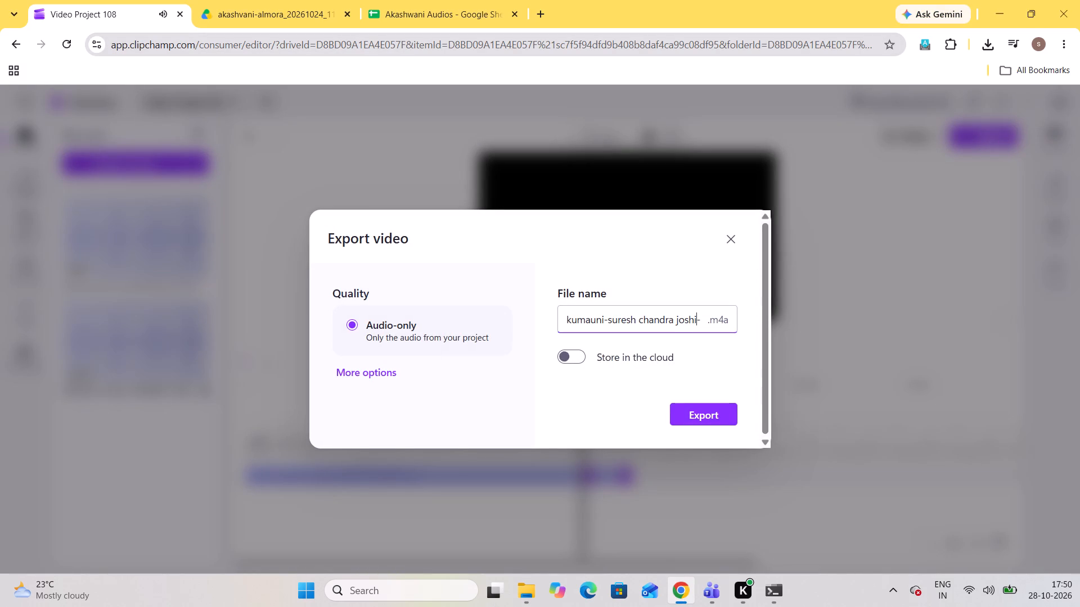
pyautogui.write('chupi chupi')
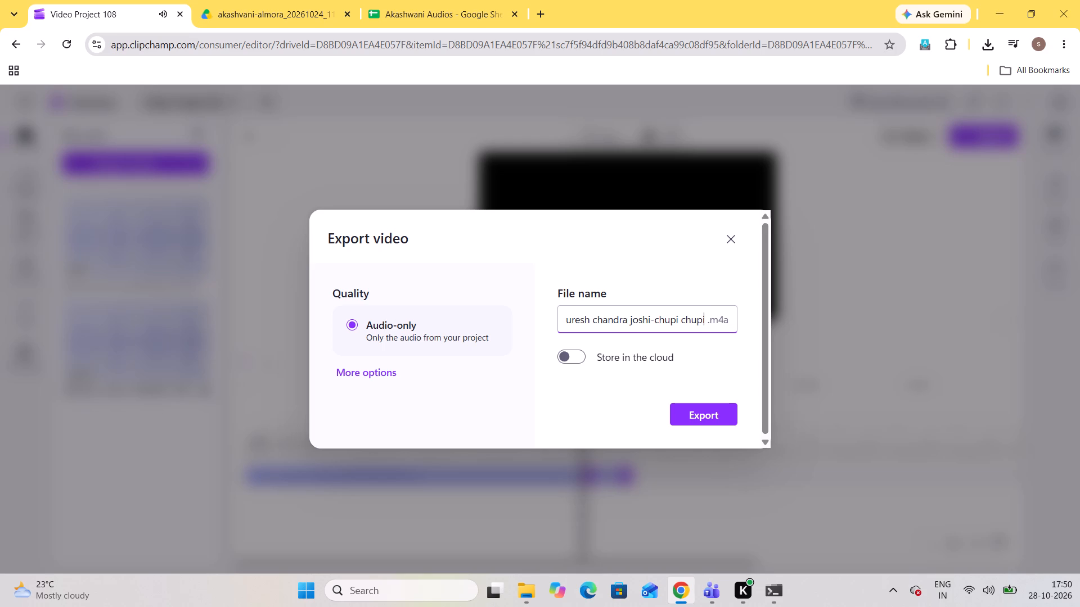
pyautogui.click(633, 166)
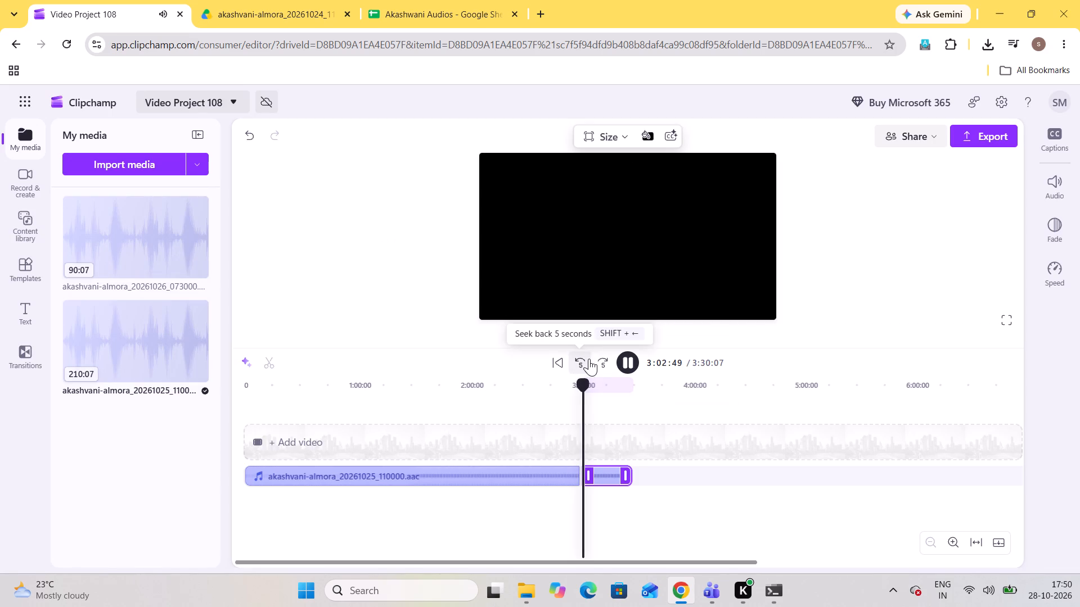
# Jump ahead to about 3:07 hours in the audio and replay the preceding minute to identify the song.
pyautogui.click(590, 388)
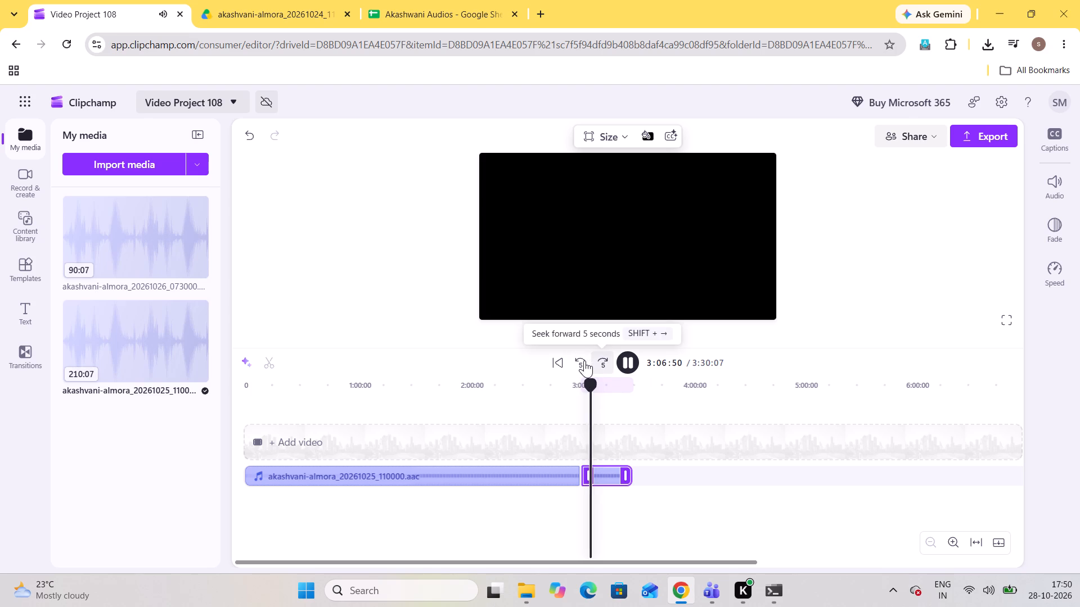
pyautogui.tripleClick(581, 360)
pyautogui.tripleClick(581, 360)
pyautogui.doubleClick(581, 360)
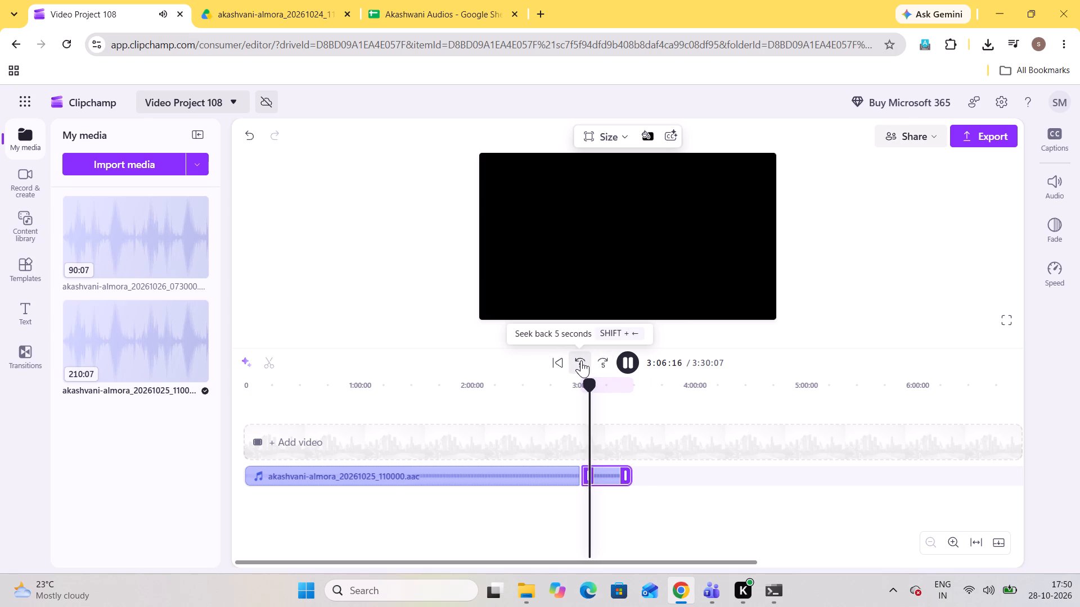
pyautogui.tripleClick(581, 360)
pyautogui.tripleClick(581, 360)
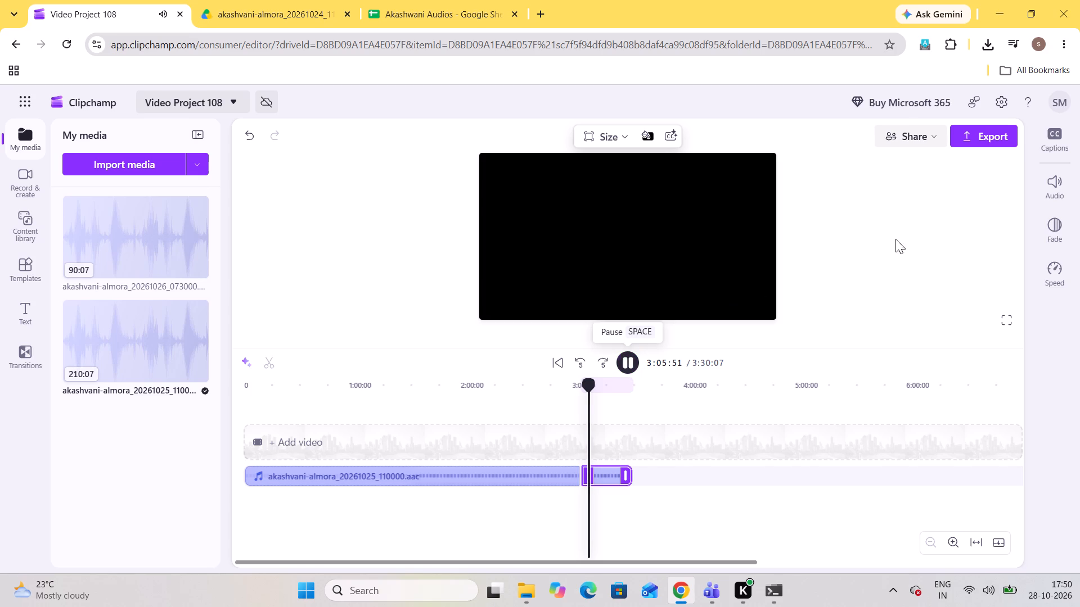
# Replace the song title in the export's file name with "pahada sang rula ho", then leave the export dialog without exporting.
pyautogui.click(970, 145)
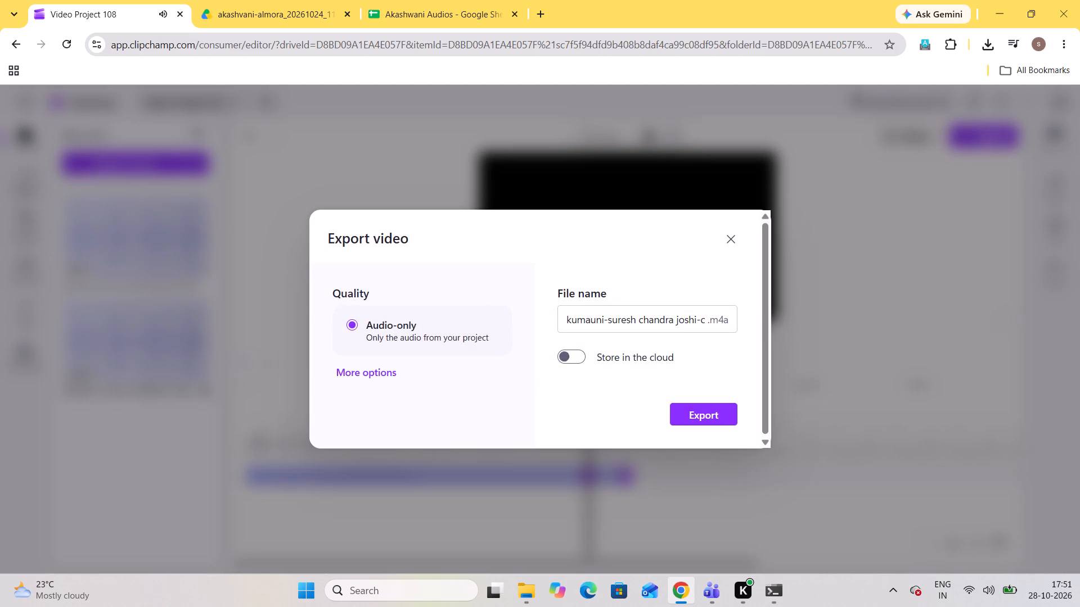
pyautogui.hscroll(-5, 677, 319)
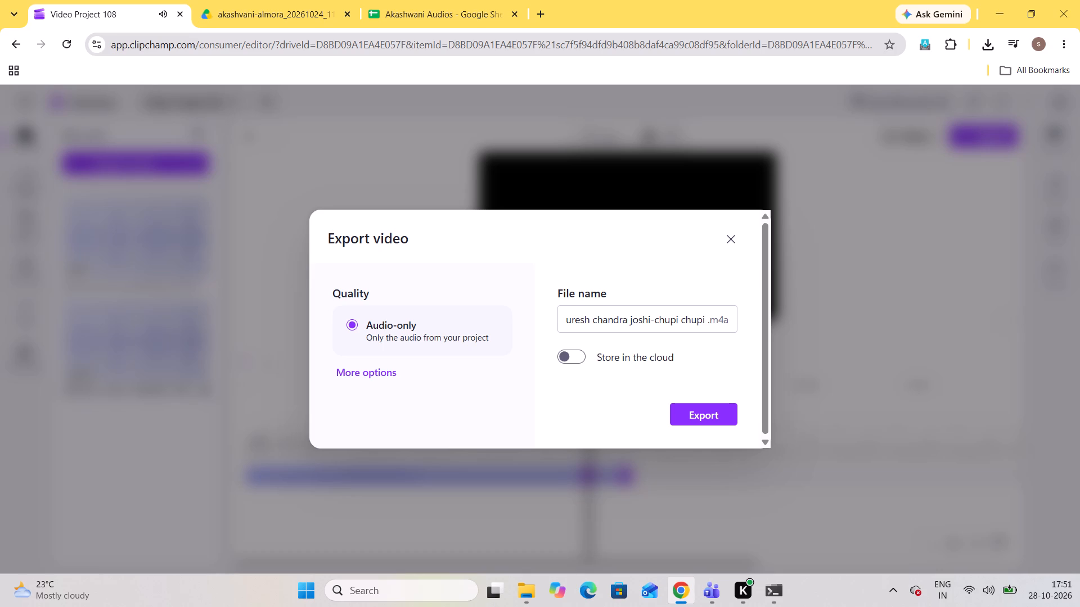
pyautogui.moveTo(655, 321); pyautogui.dragTo(782, 336)
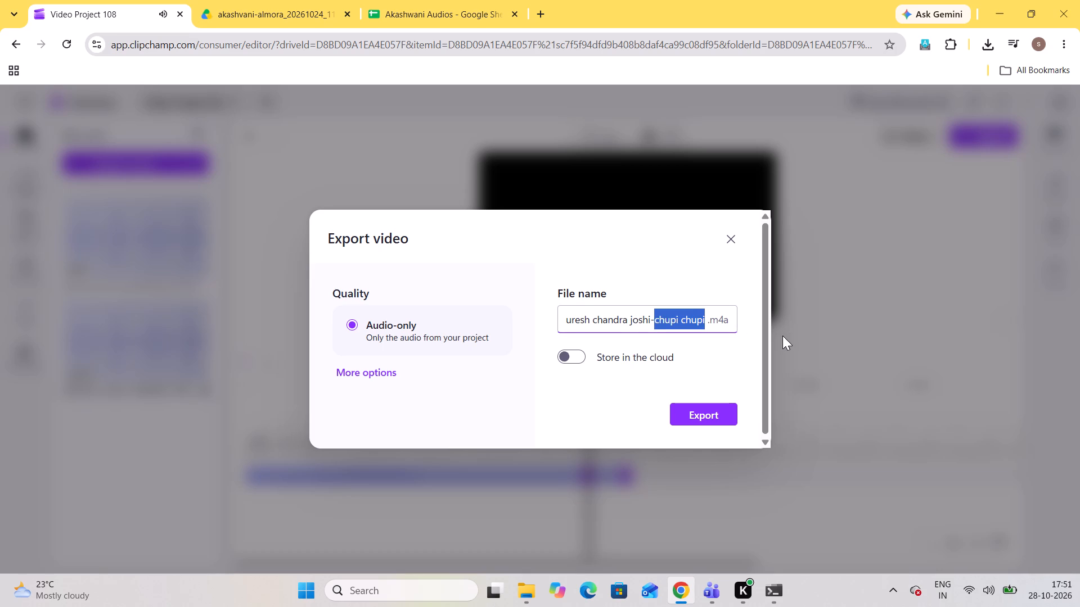
pyautogui.write('pahada sang')
pyautogui.press('space')
pyautogui.write('ruk')
pyautogui.press('BackSpace')
pyautogui.write('la ho')
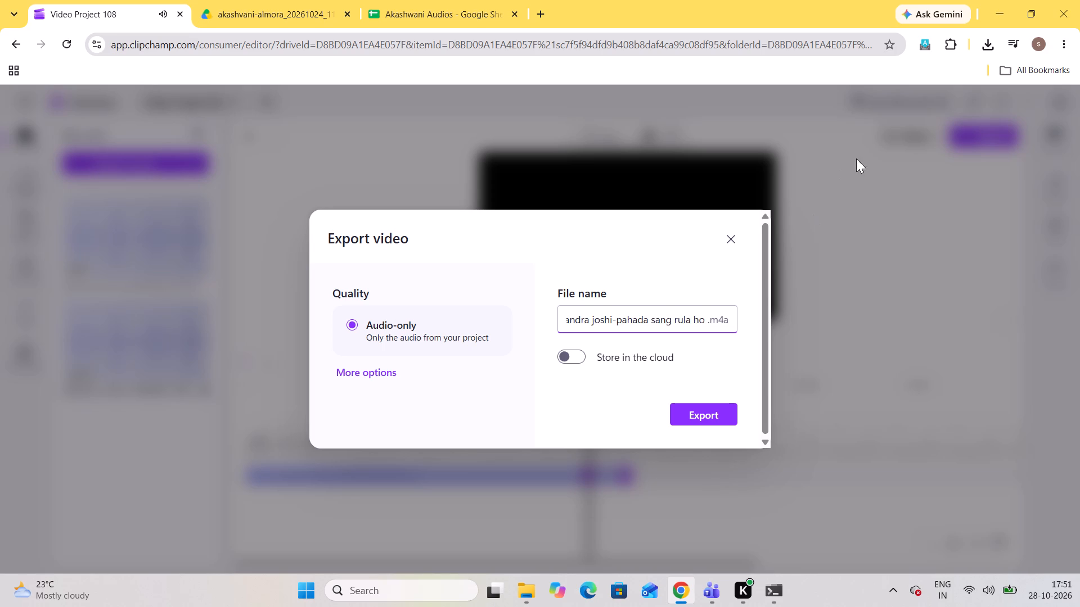
pyautogui.click(847, 159)
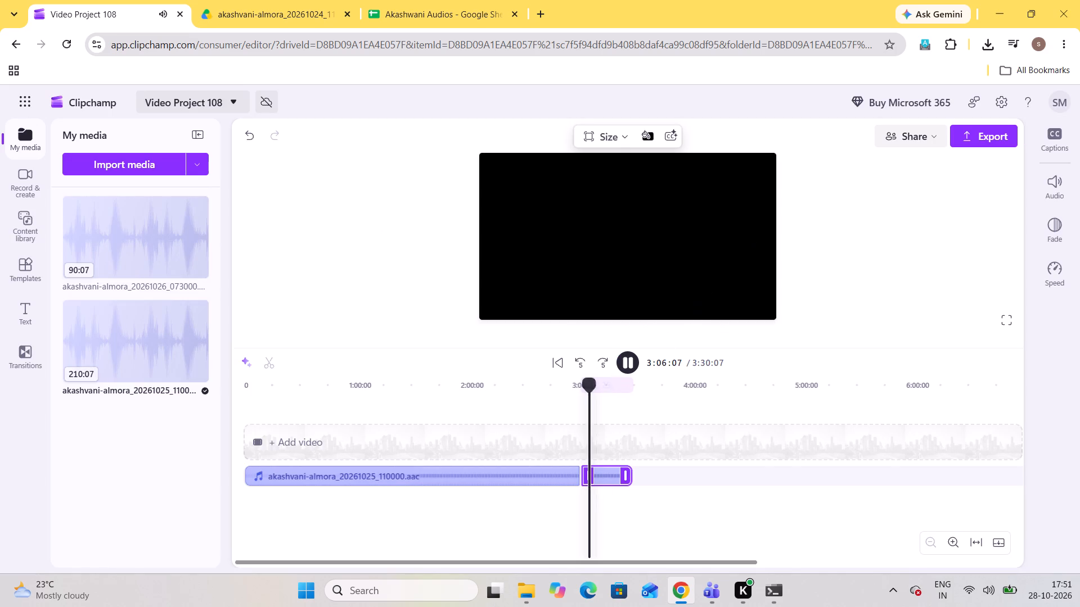
# Listen ahead for the end of the song and split the audio clip at 3:10:00.
pyautogui.tripleClick(602, 368)
pyautogui.click(602, 368)
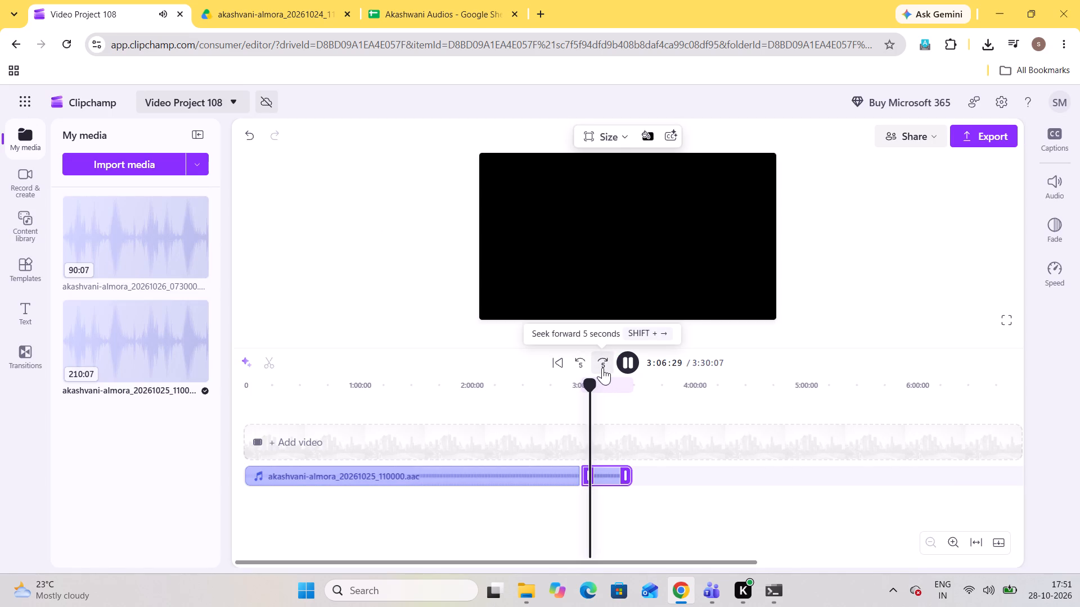
pyautogui.tripleClick(602, 368)
pyautogui.tripleClick(602, 368)
pyautogui.tripleClick(602, 368)
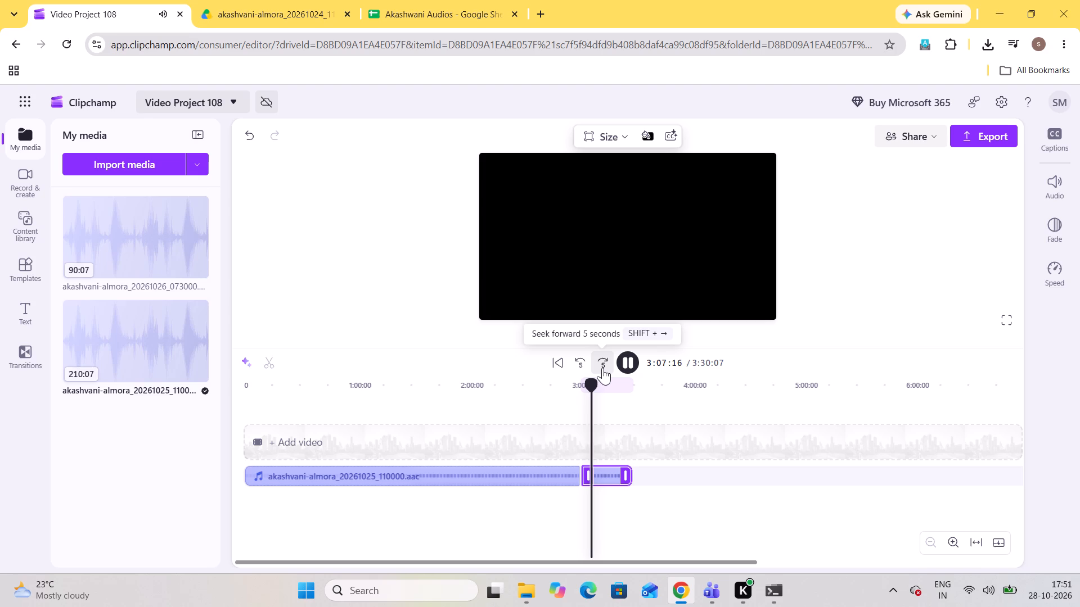
pyautogui.tripleClick(602, 368)
pyautogui.tripleClick(602, 368)
pyautogui.tripleClick(602, 368)
pyautogui.tripleClick(602, 368)
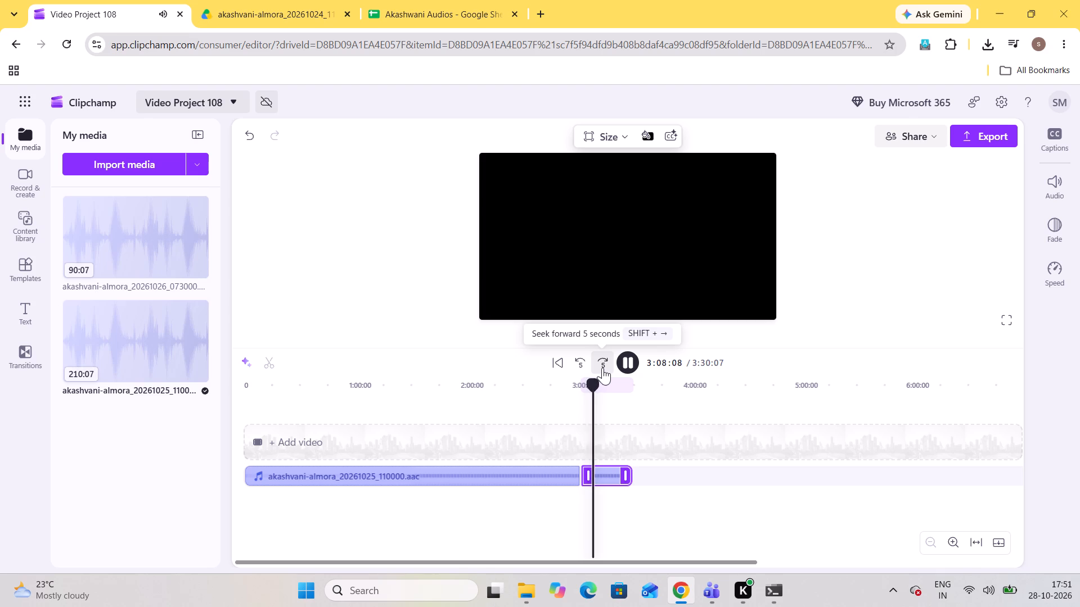
pyautogui.tripleClick(602, 368)
pyautogui.tripleClick(602, 368)
pyautogui.tripleClick(602, 368)
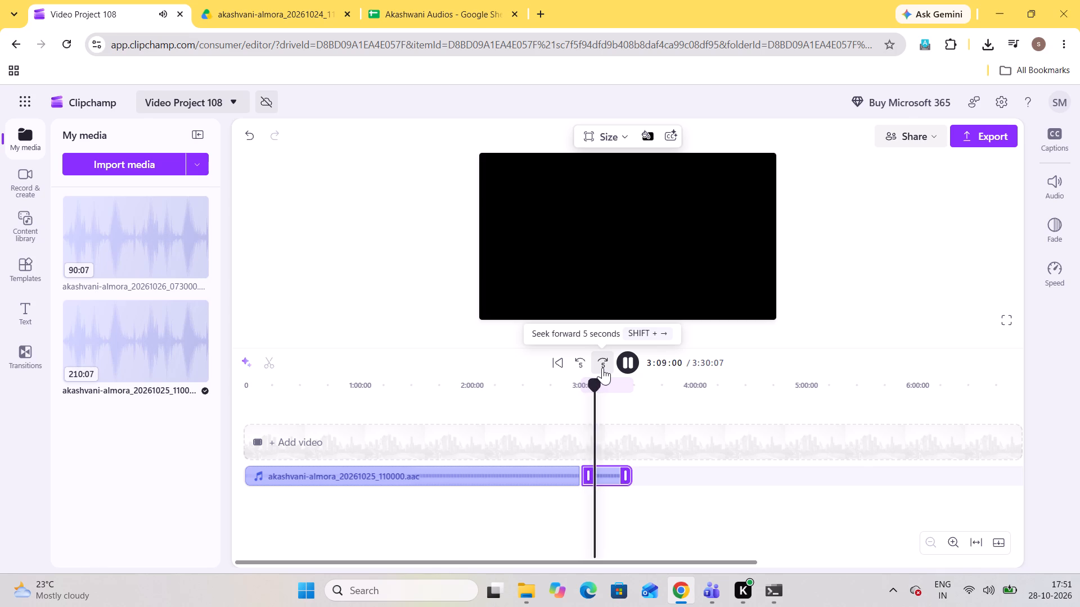
pyautogui.tripleClick(602, 368)
pyautogui.tripleClick(602, 368)
pyautogui.tripleClick(602, 368)
pyautogui.tripleClick(602, 368)
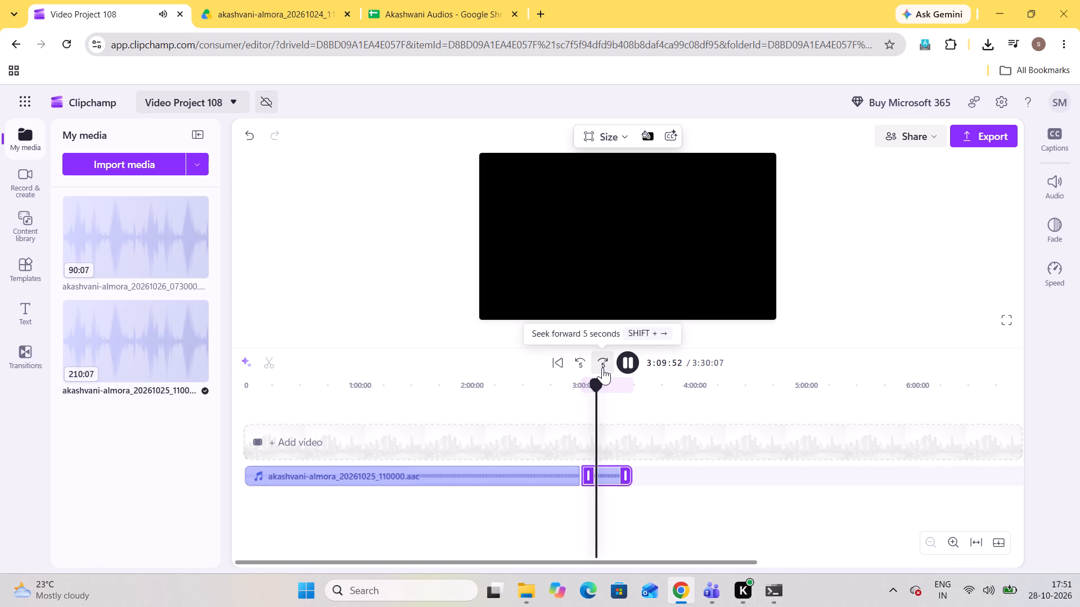
pyautogui.doubleClick(602, 368)
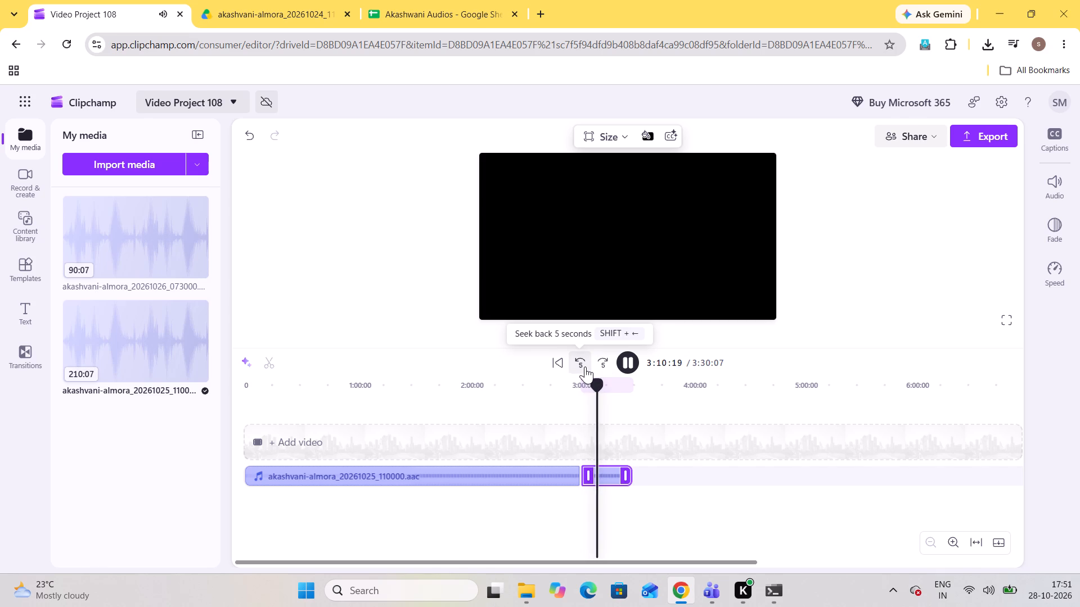
pyautogui.tripleClick(585, 366)
pyautogui.doubleClick(585, 366)
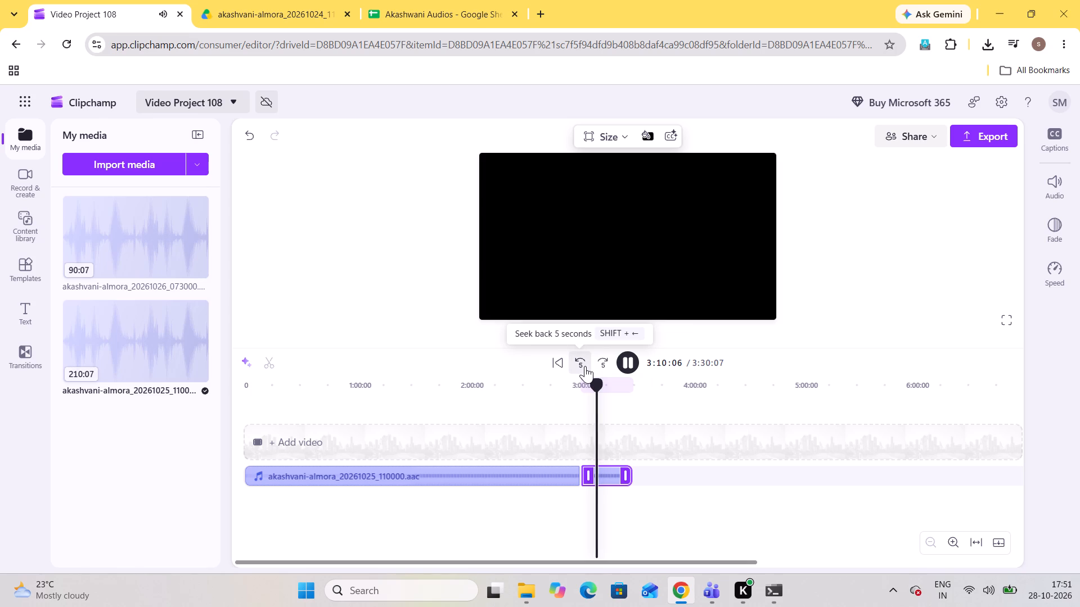
pyautogui.click(624, 364)
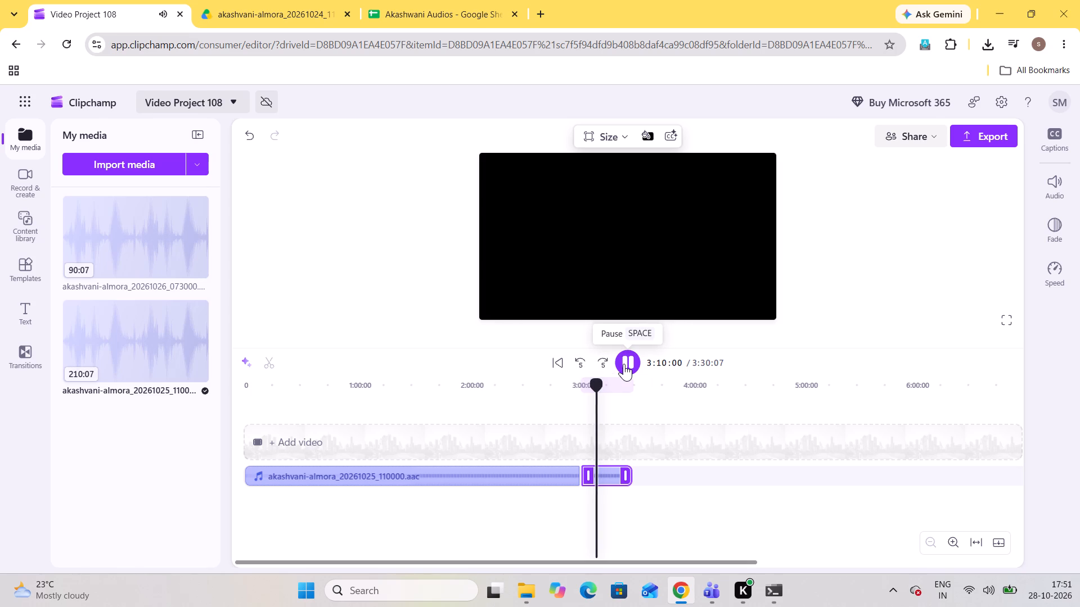
pyautogui.click(271, 359)
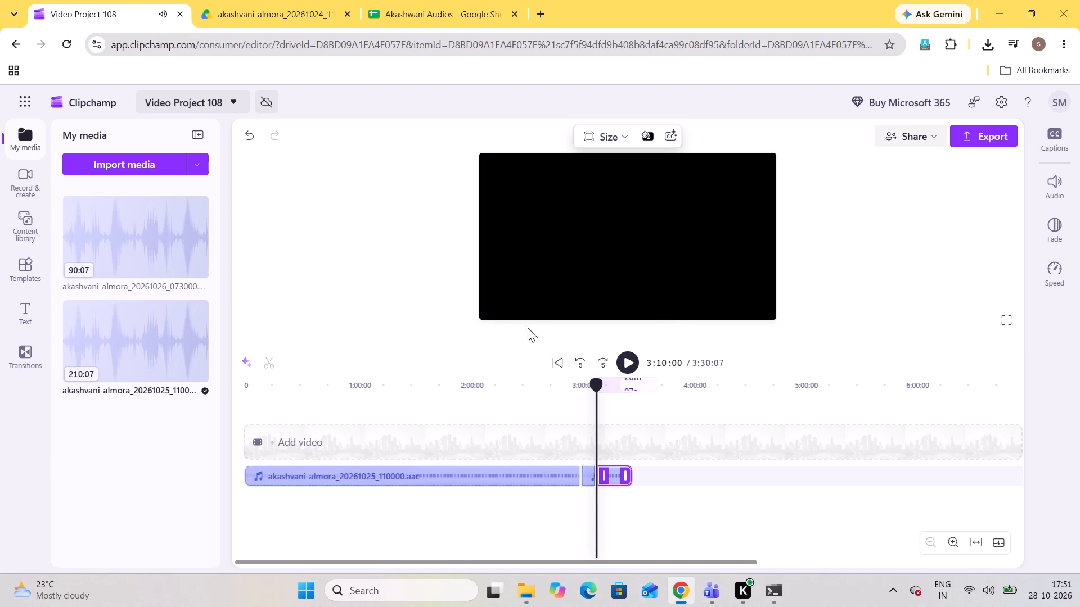
# Play a few seconds further, split the remaining audio again at 3:10:03 and resume playback.
pyautogui.click(631, 357)
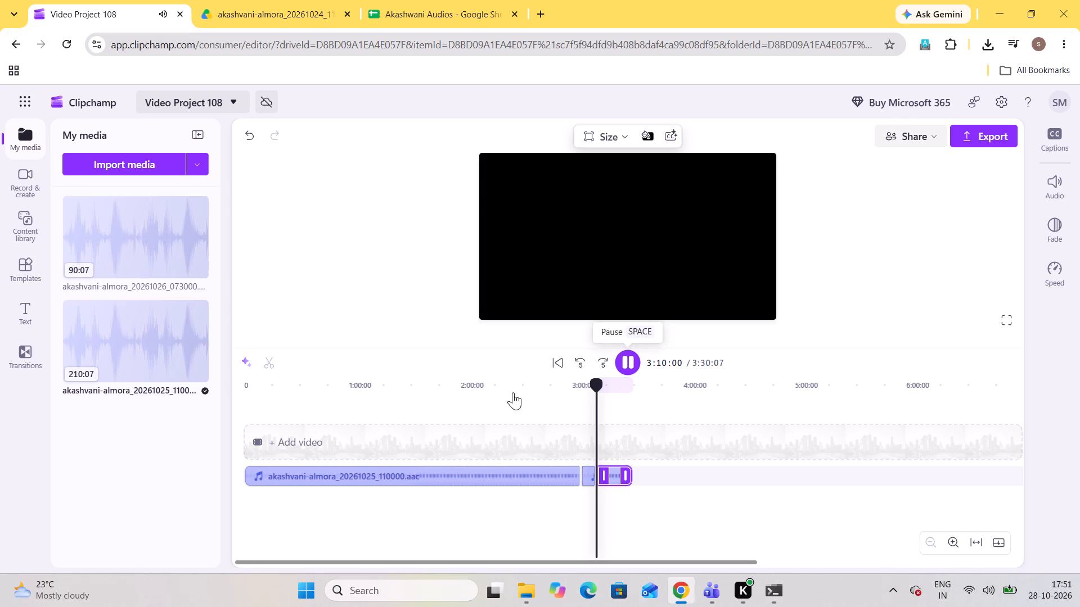
pyautogui.click(634, 365)
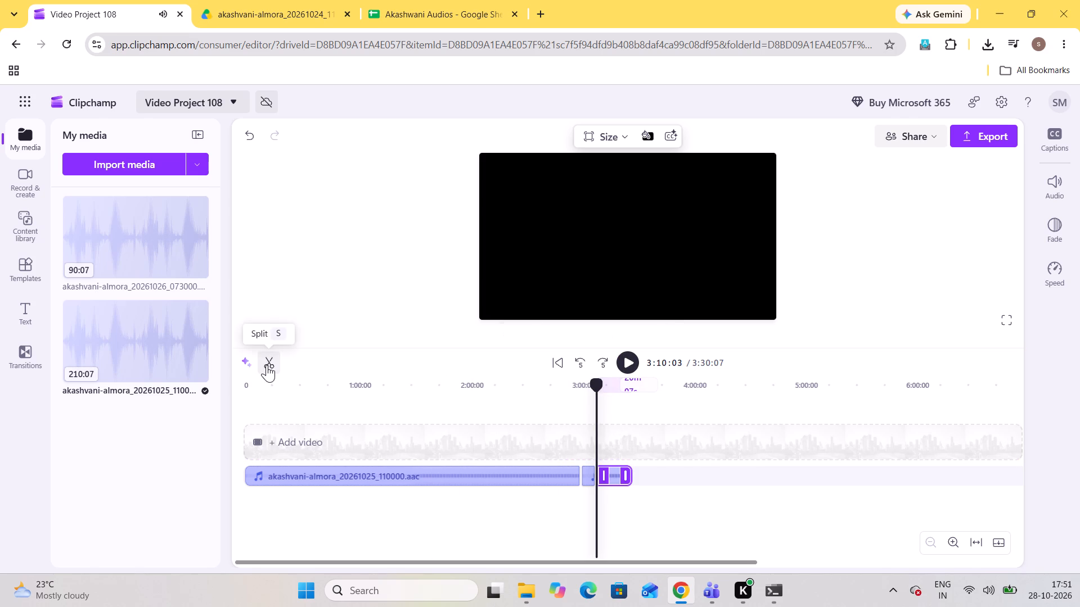
pyautogui.click(267, 365)
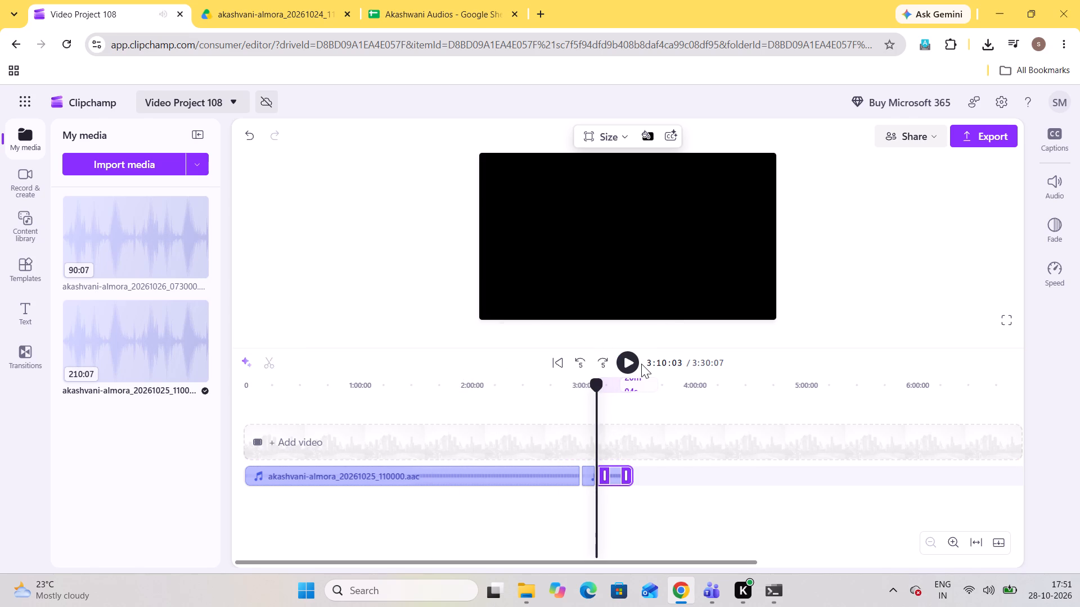
pyautogui.click(641, 364)
pyautogui.click(628, 362)
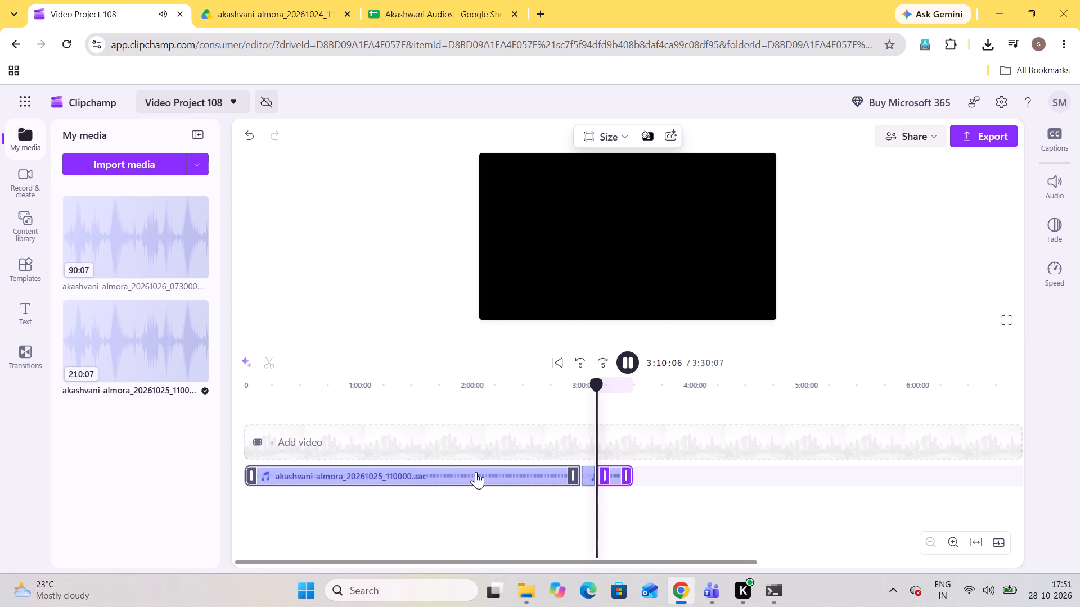
# Switch to File Explorer, clear the folder search and create a new folder named 28 in Downloads.
pyautogui.hotkey('alt', 'Tab')
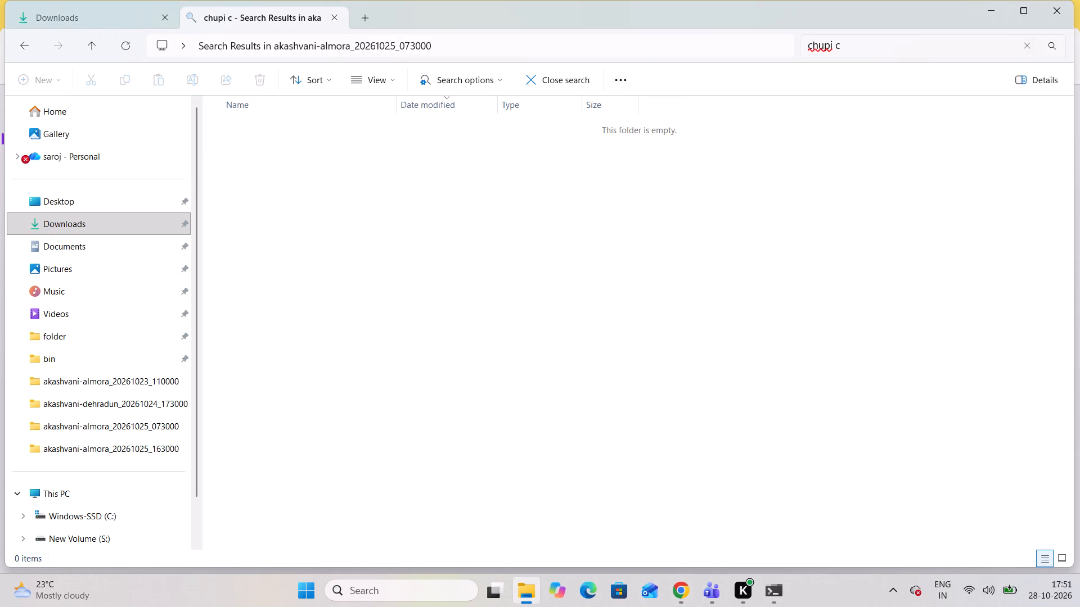
pyautogui.click(1027, 45)
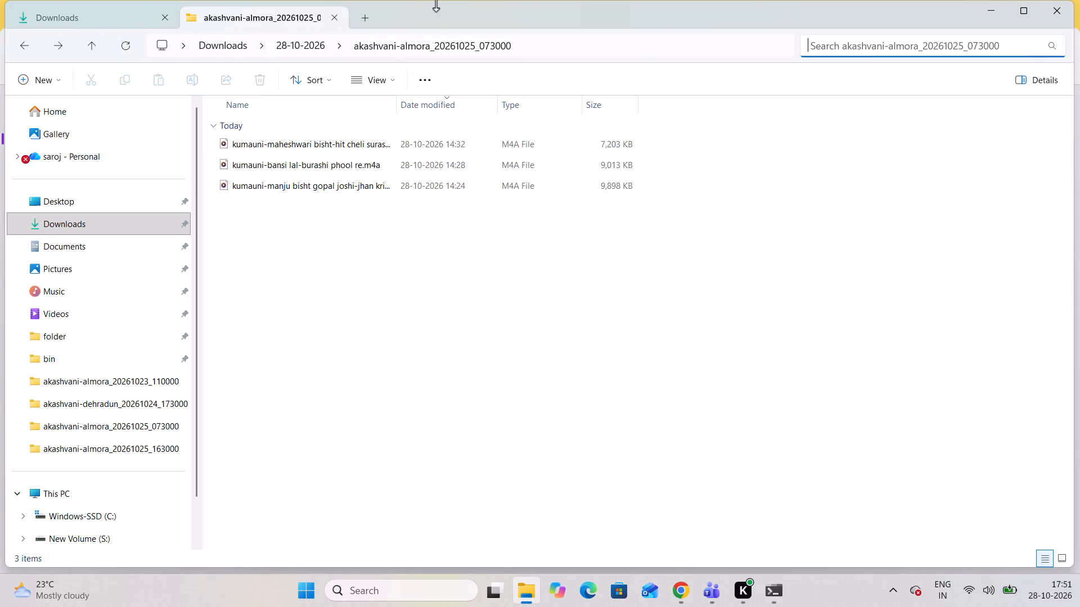
pyautogui.click(223, 48)
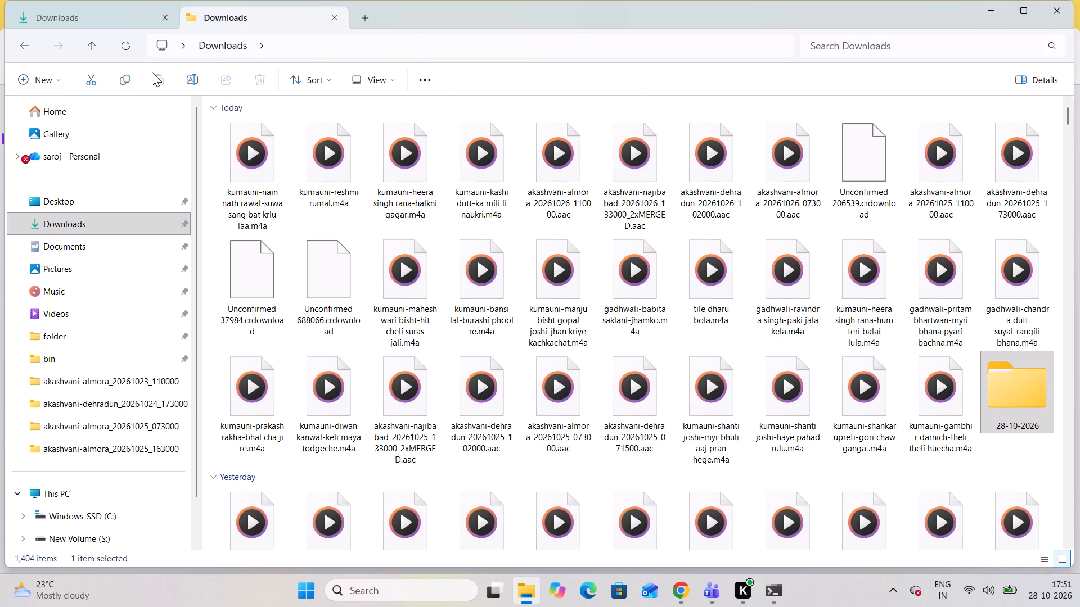
pyautogui.click(48, 78)
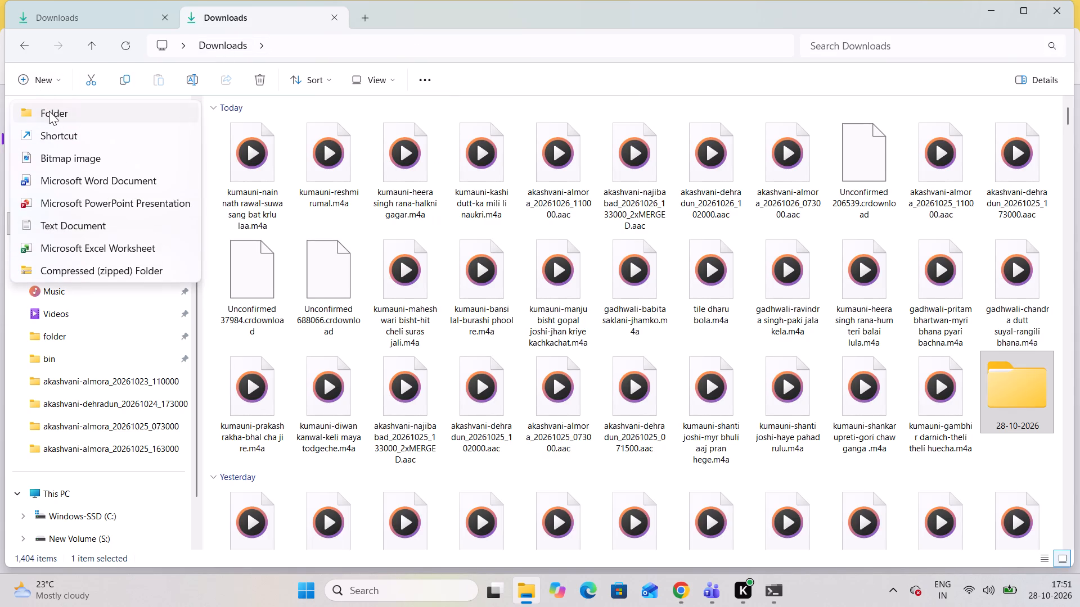
pyautogui.click(49, 111)
pyautogui.press('2')
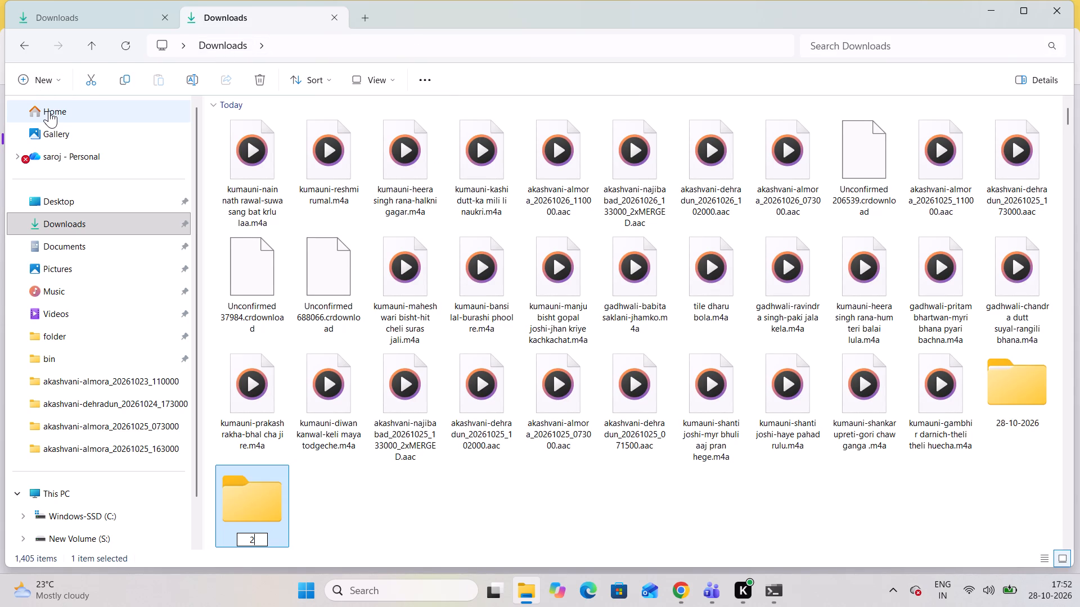
pyautogui.press('8')
pyautogui.press('Return')
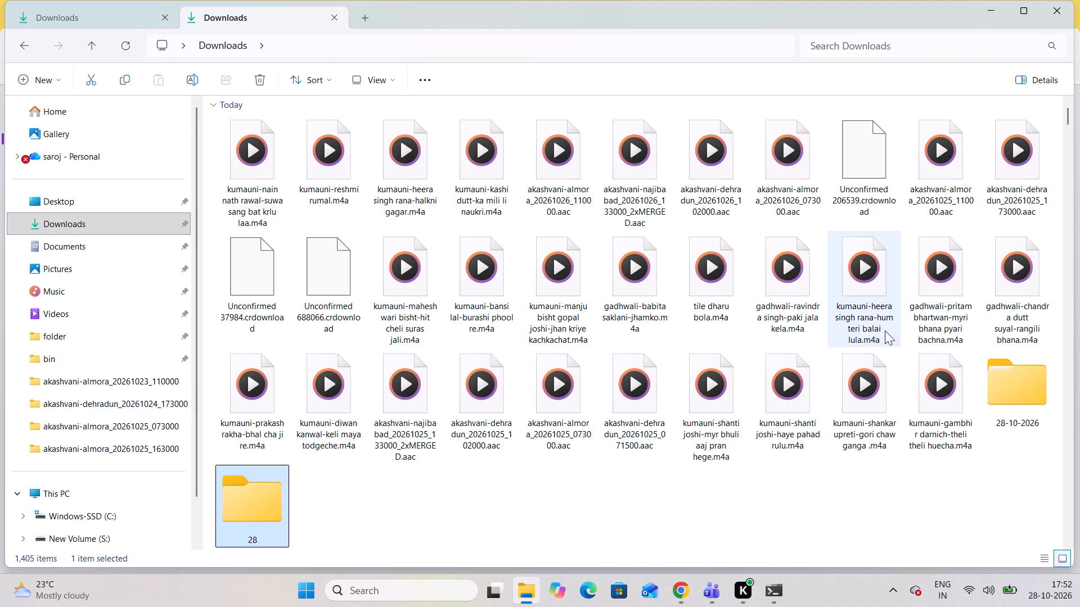
# Copy the name of the akashvani-almora_20261025_110000 recording and create a folder with that name inside folder 28.
pyautogui.click(953, 208)
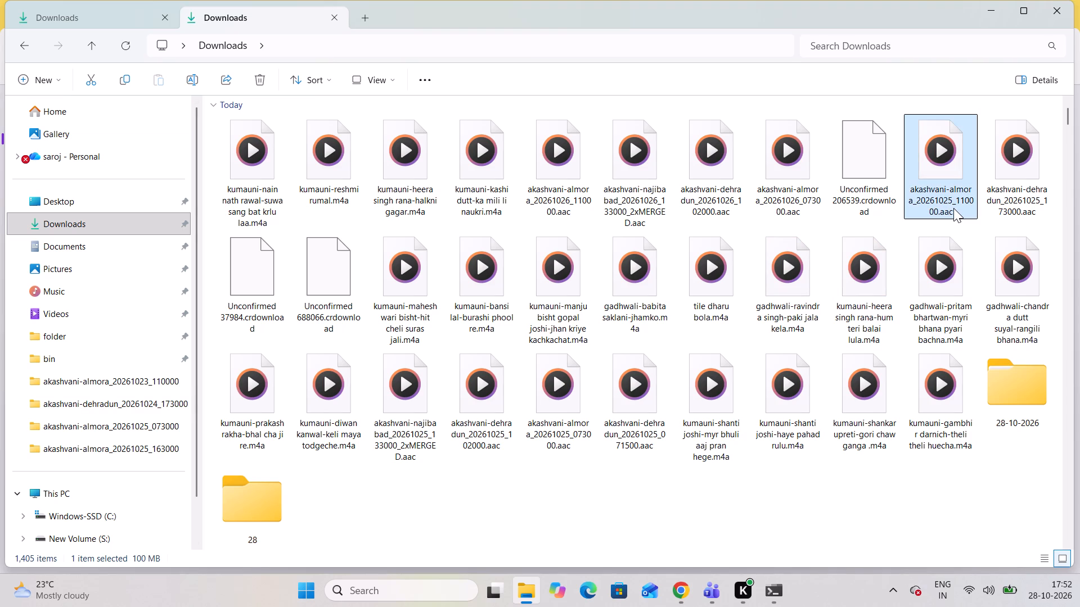
pyautogui.click(953, 208)
pyautogui.hotkey('ctrl', 'c')
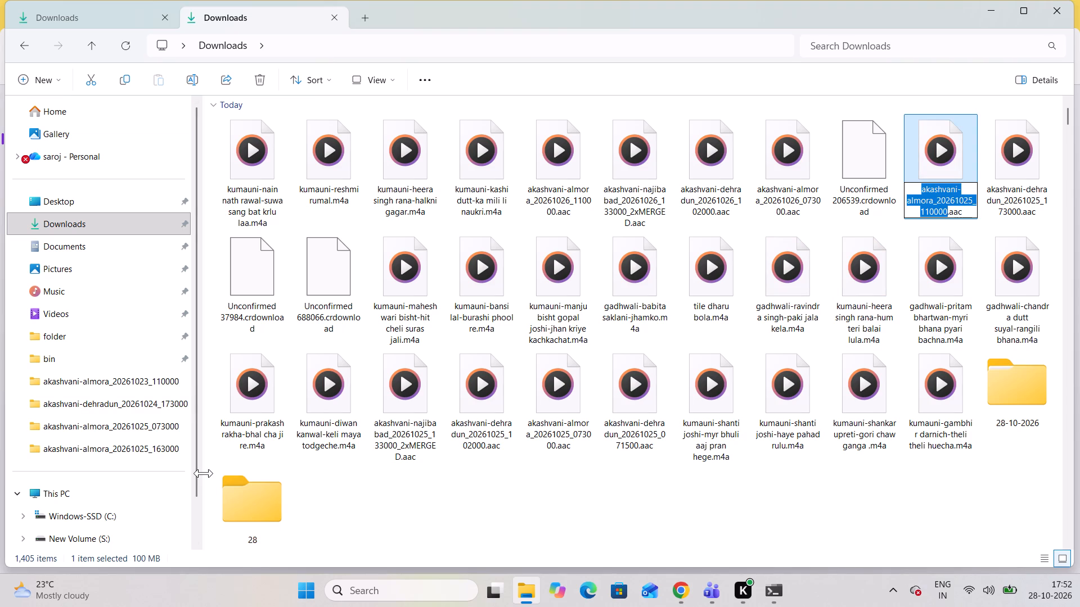
pyautogui.doubleClick(272, 482)
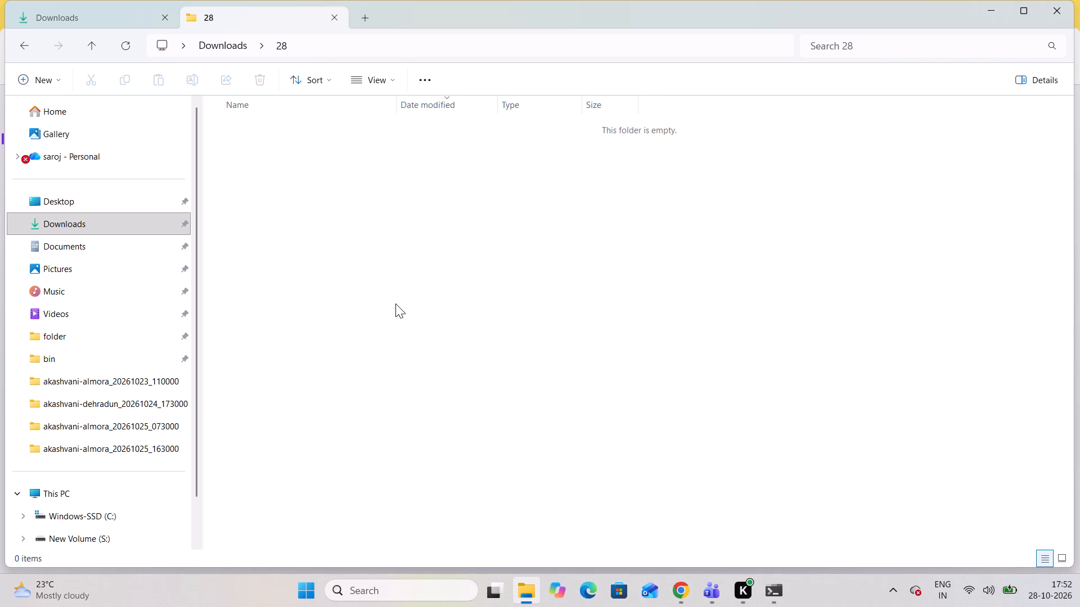
pyautogui.click(31, 75)
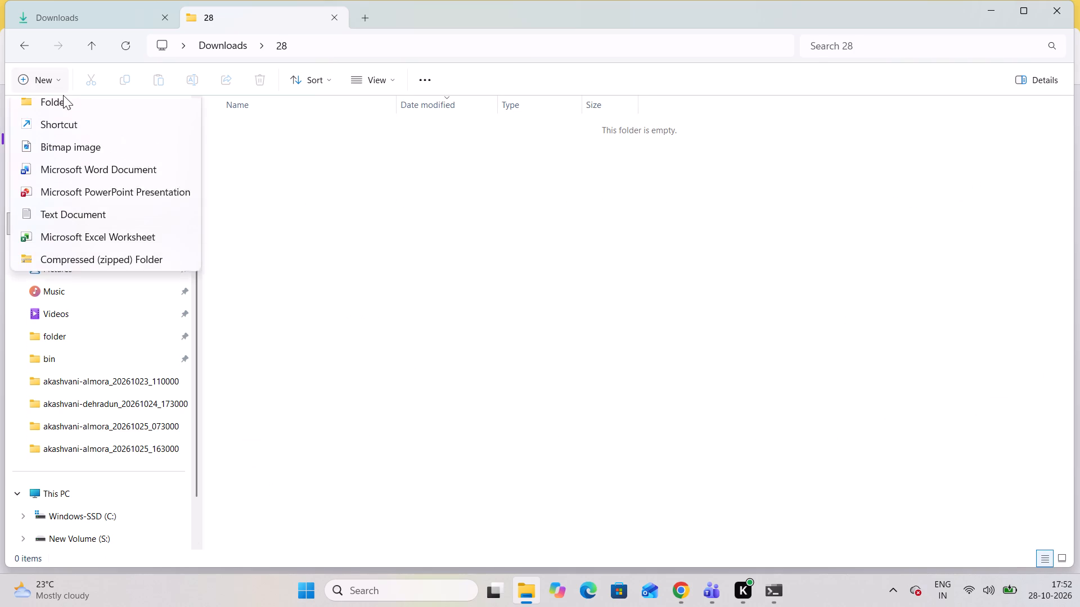
pyautogui.click(66, 112)
pyautogui.hotkey('ctrl', 'v')
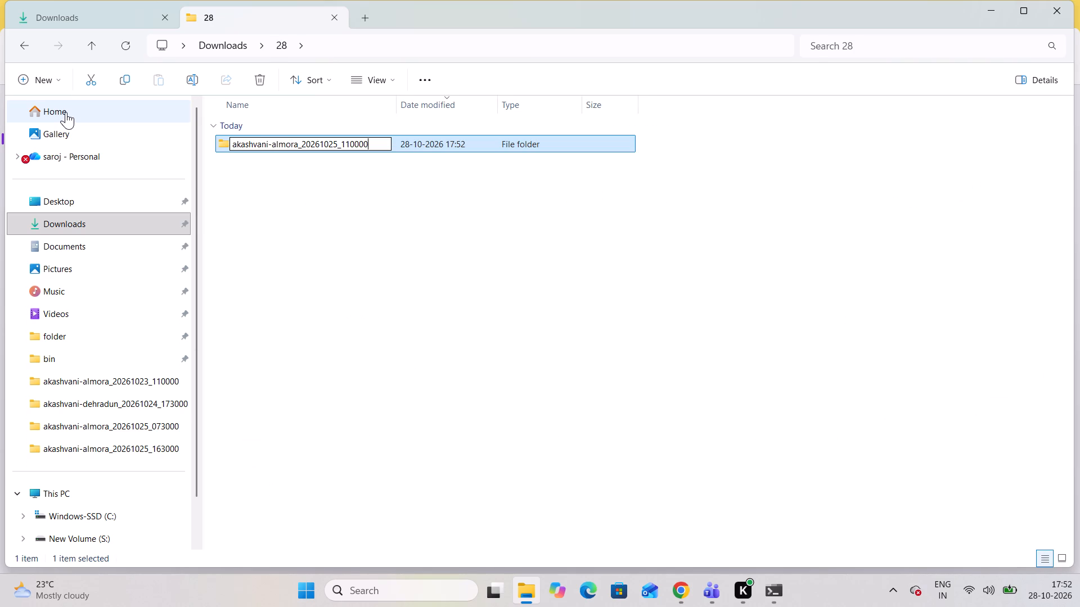
pyautogui.press('Return')
# Switch to Clipchamp, delete the audio pieces after and before the short song clip, and close the gap before it.
pyautogui.hotkey('alt', 'Tab')
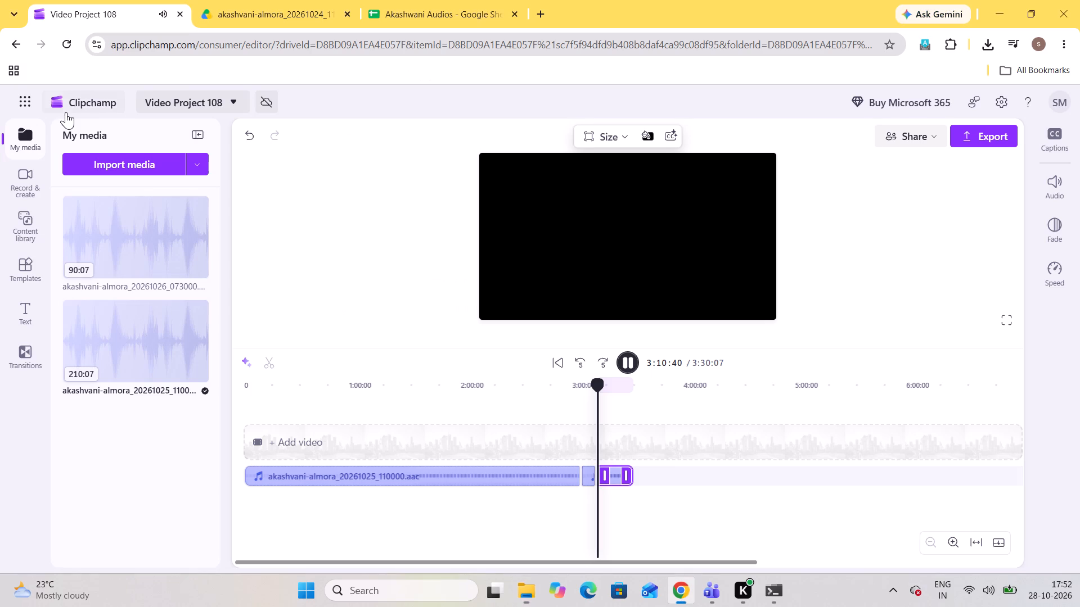
pyautogui.click(618, 470)
pyautogui.press('Delete')
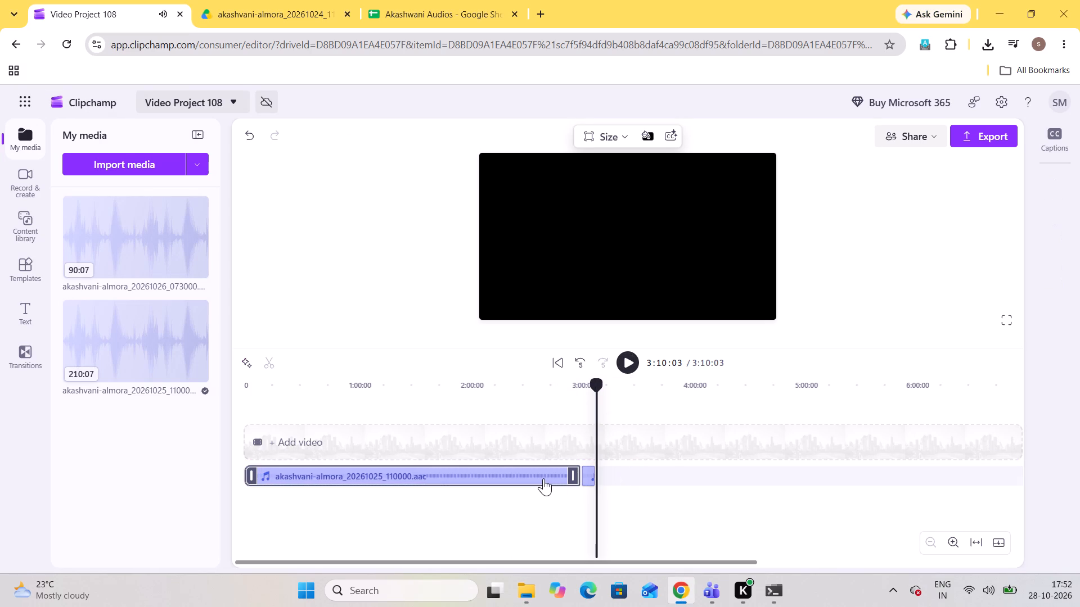
pyautogui.click(543, 478)
pyautogui.press('Delete')
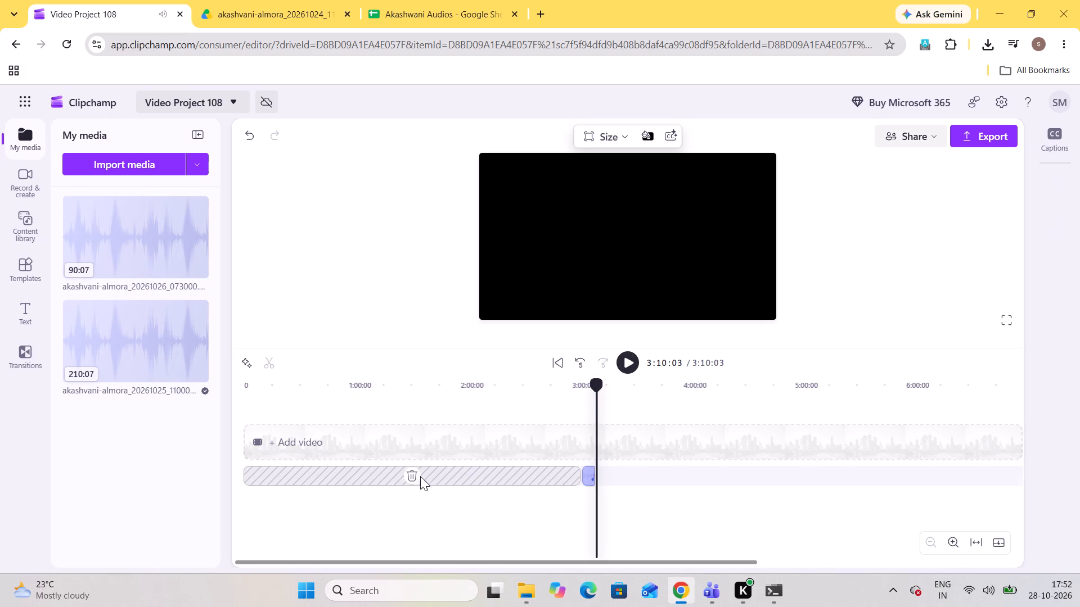
pyautogui.click(410, 472)
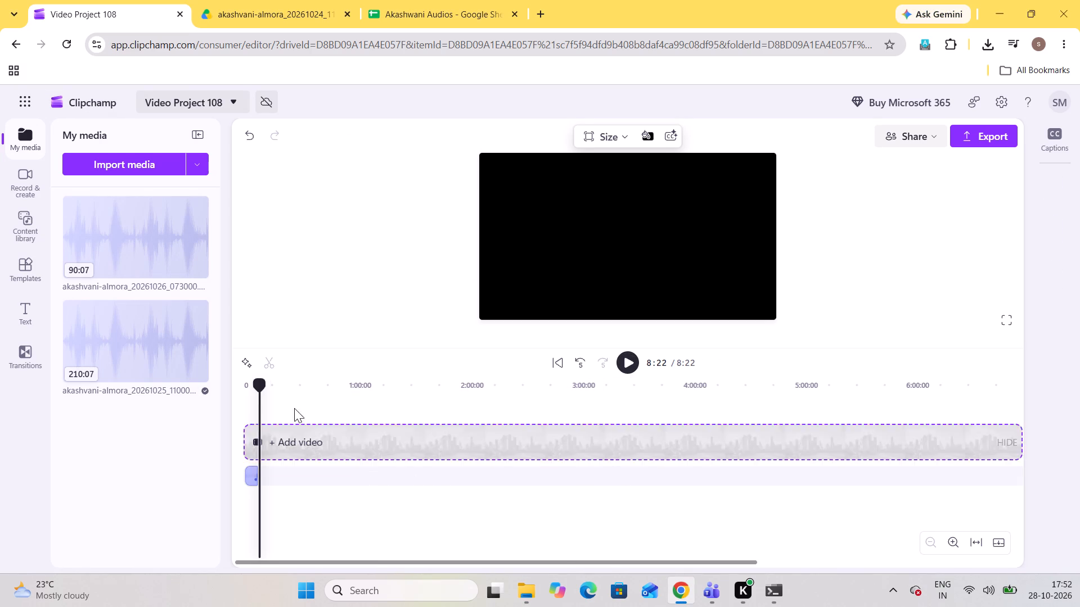
# Play the remaining song clip from 0:00 to check it, opening and dismissing the export options along the way.
pyautogui.moveTo(264, 379); pyautogui.dragTo(218, 375)
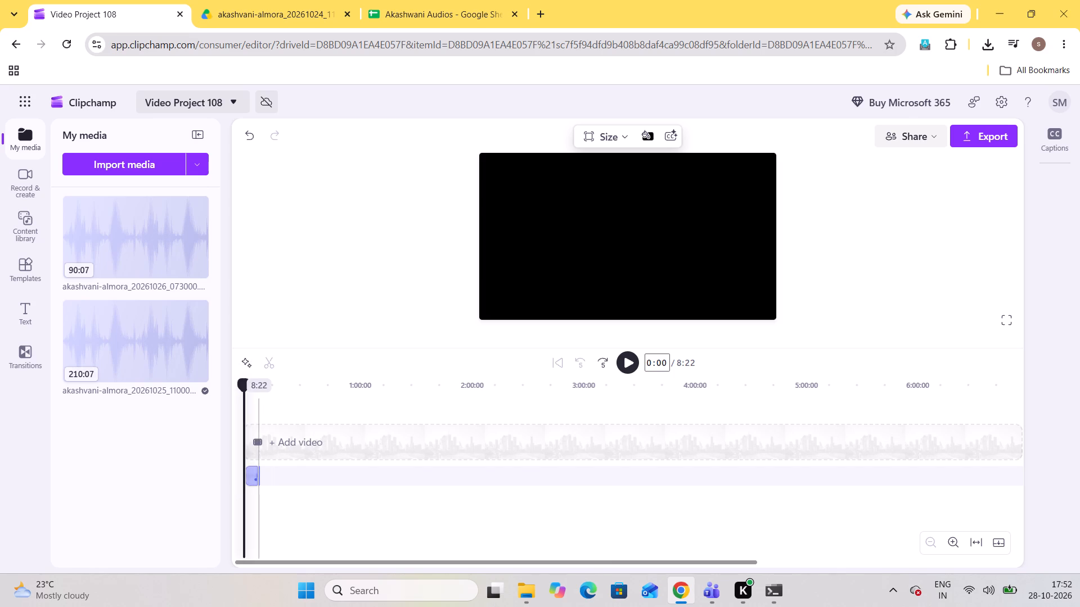
pyautogui.click(623, 363)
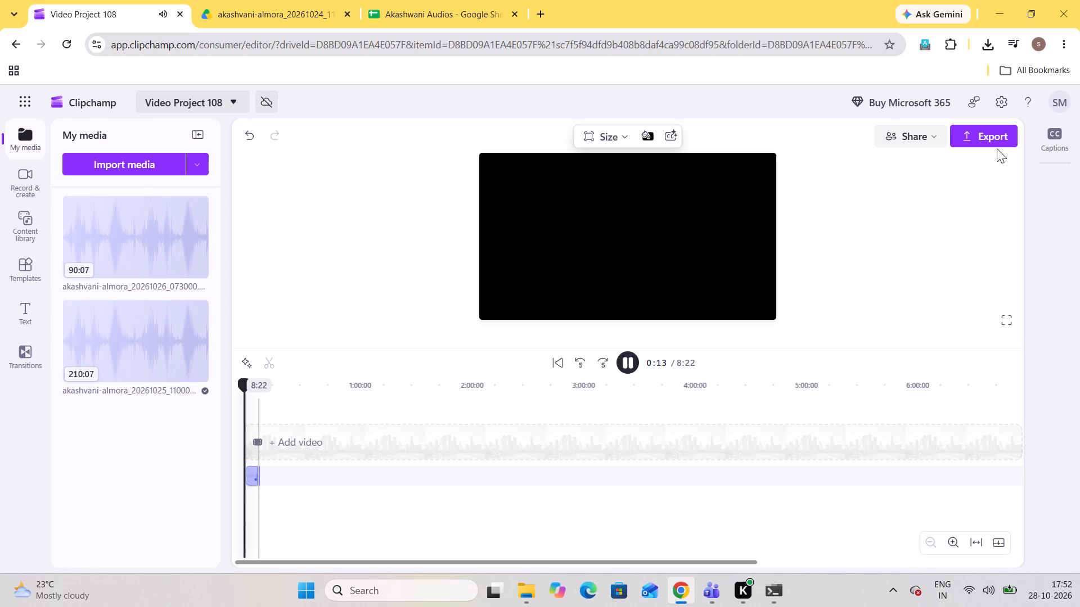
pyautogui.click(969, 139)
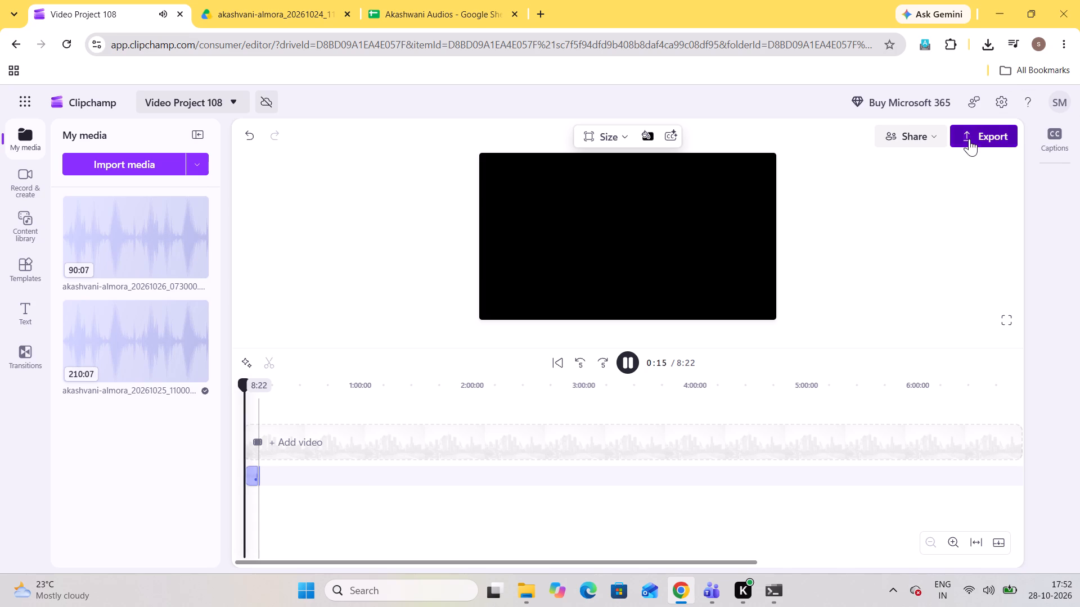
pyautogui.click(683, 410)
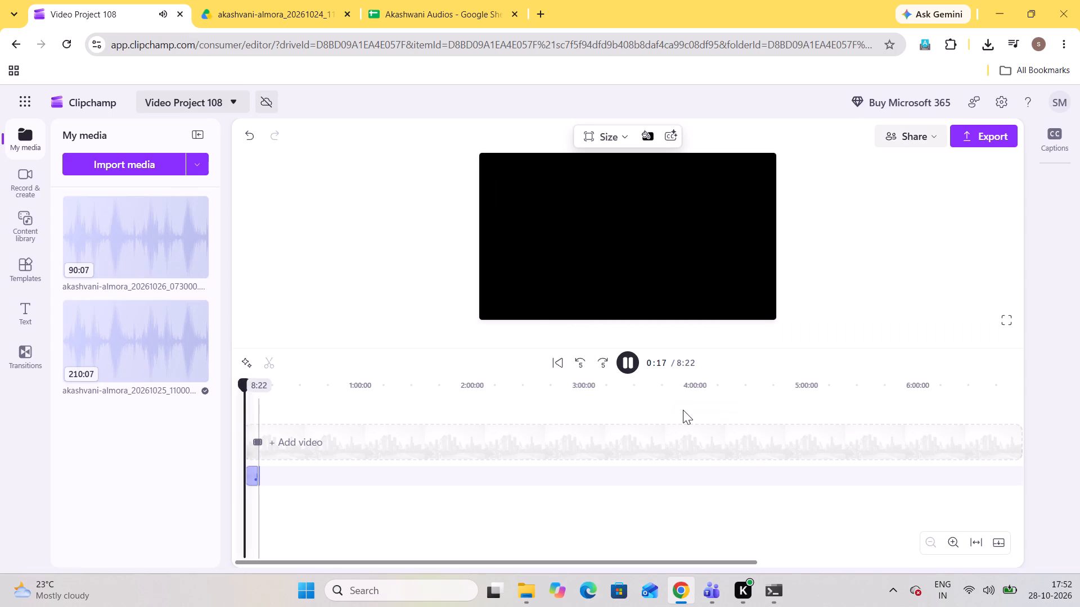
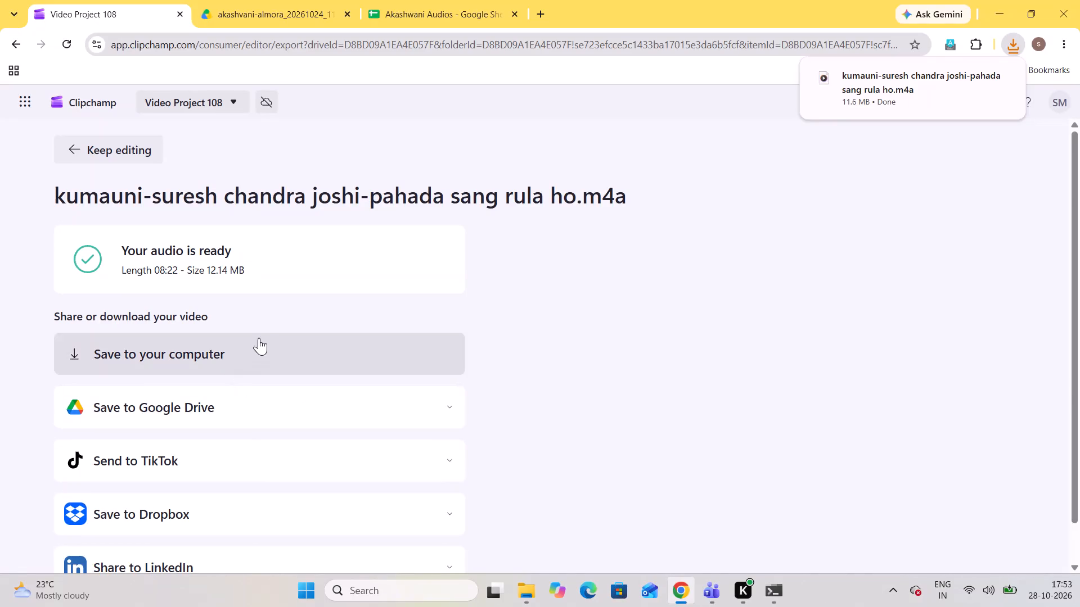
# Save the exported pahada sang rula ho song to the akashvani-almora_20261025_110000 folder inside Downloads folder 28.
pyautogui.click(259, 332)
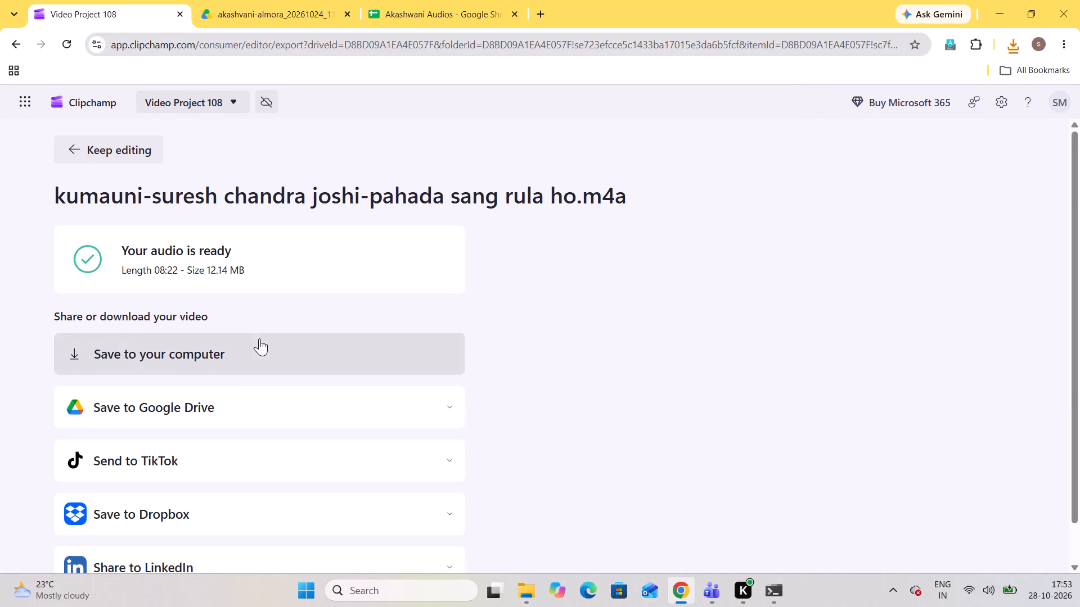
pyautogui.click(259, 338)
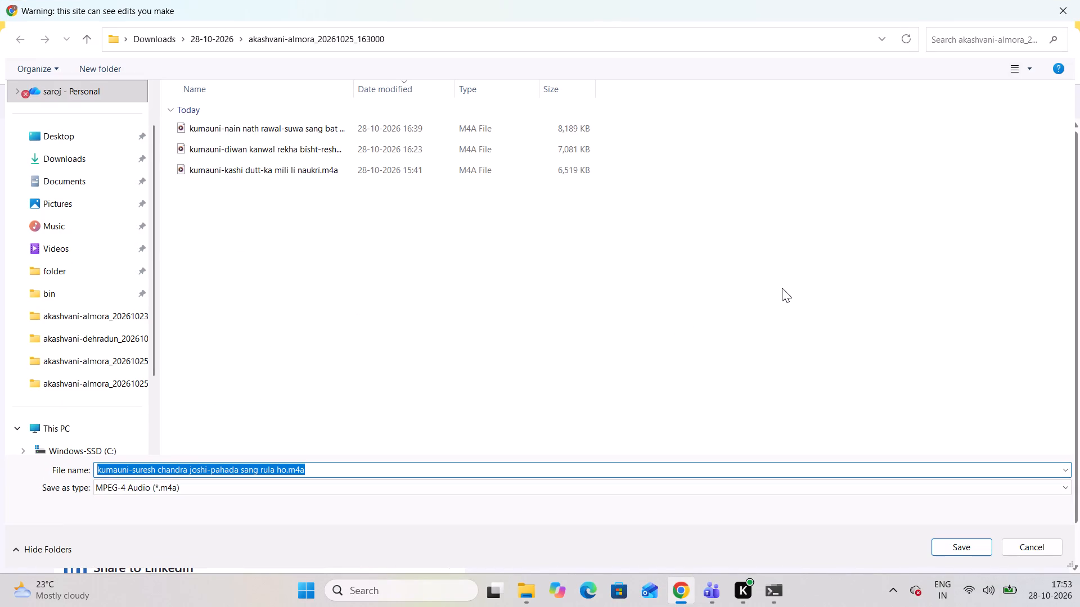
pyautogui.click(140, 44)
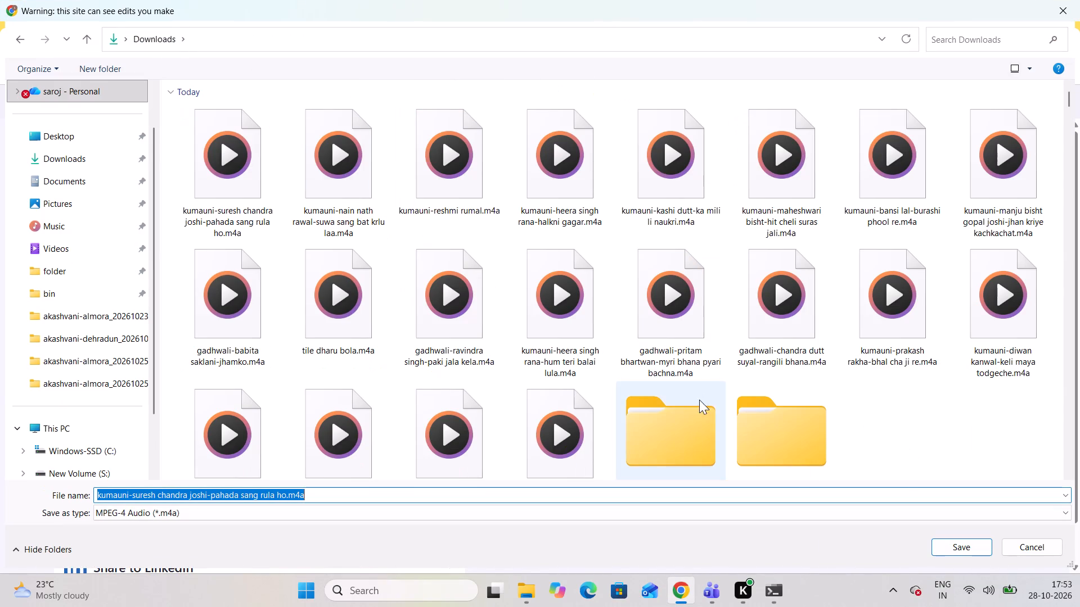
pyautogui.scroll(1, 765, 435)
pyautogui.scroll(-1, 765, 435)
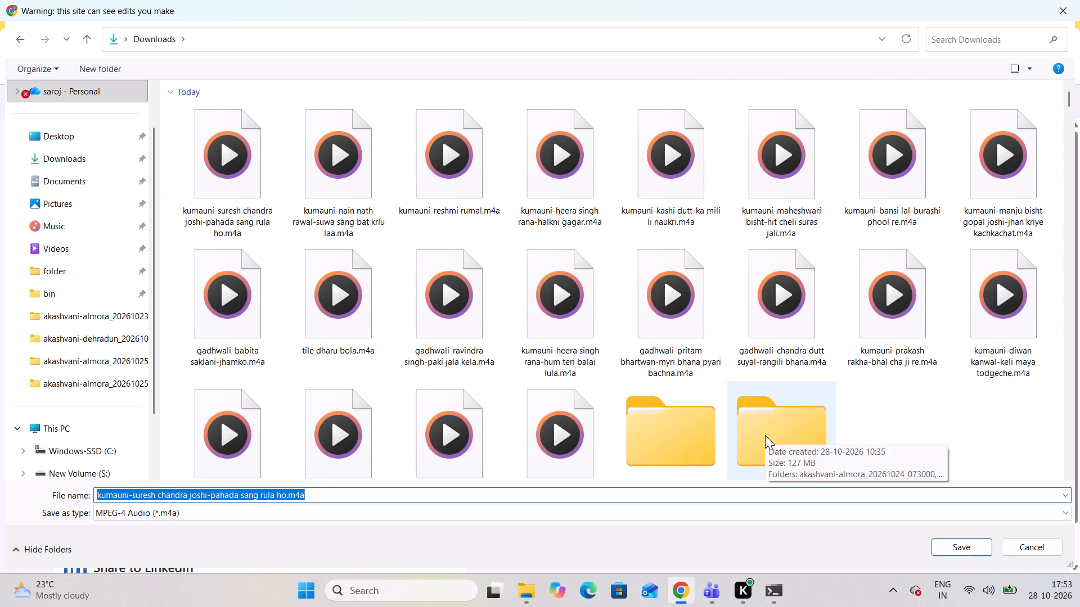
pyautogui.scroll(-1, 765, 435)
pyautogui.click(677, 405)
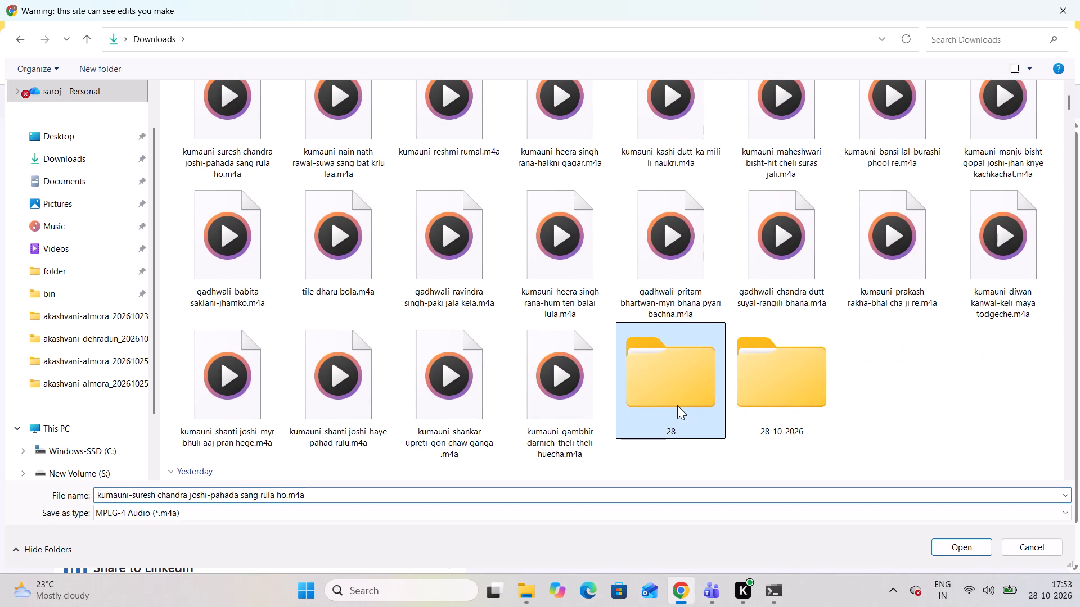
pyautogui.doubleClick(670, 402)
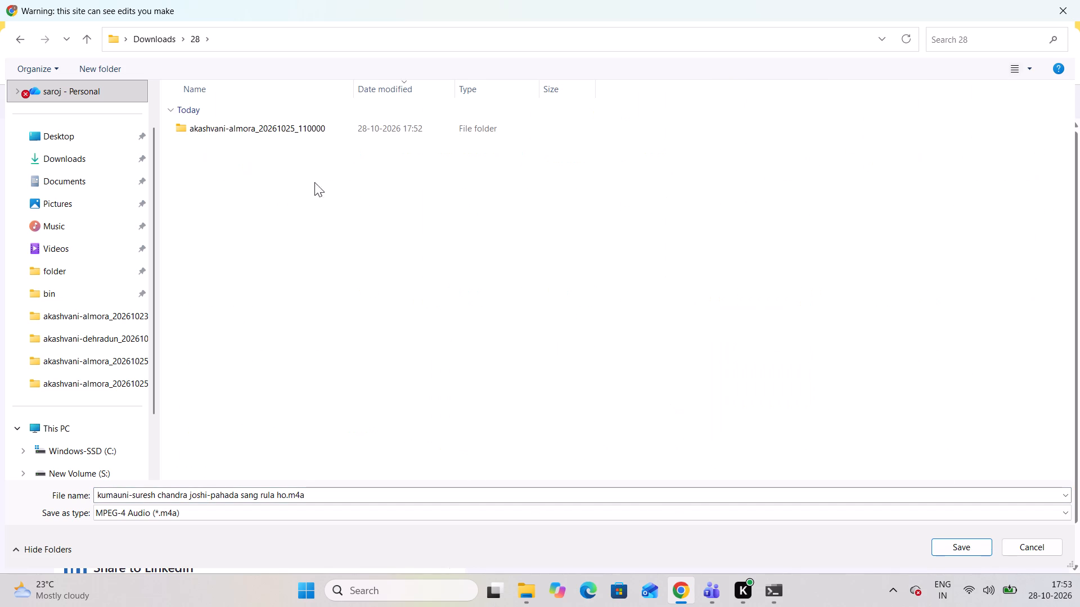
pyautogui.doubleClick(280, 126)
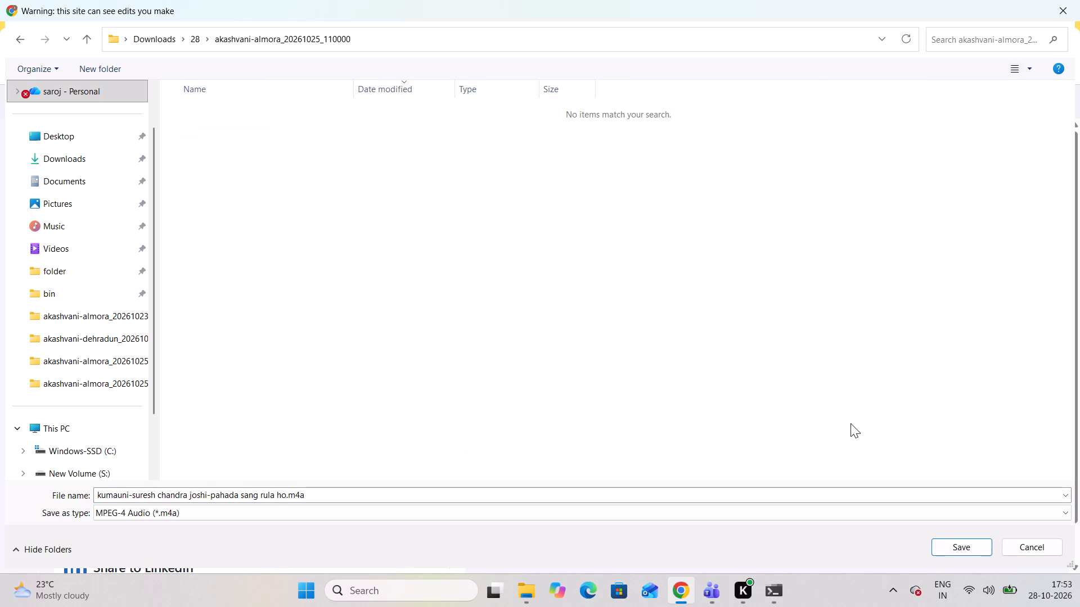
pyautogui.click(951, 552)
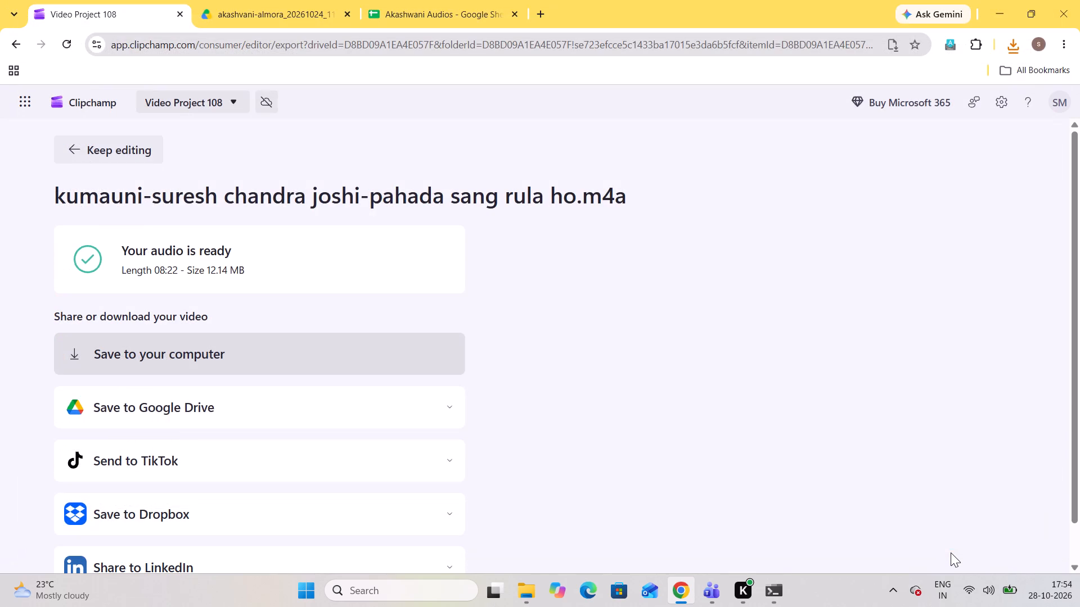
pyautogui.click(316, 341)
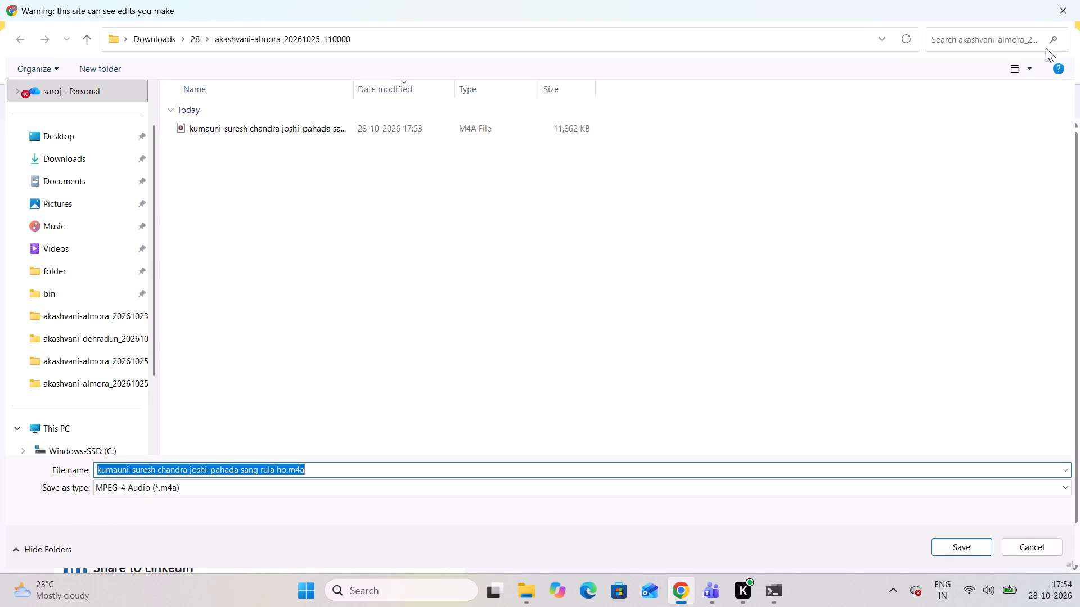
pyautogui.click(1066, 4)
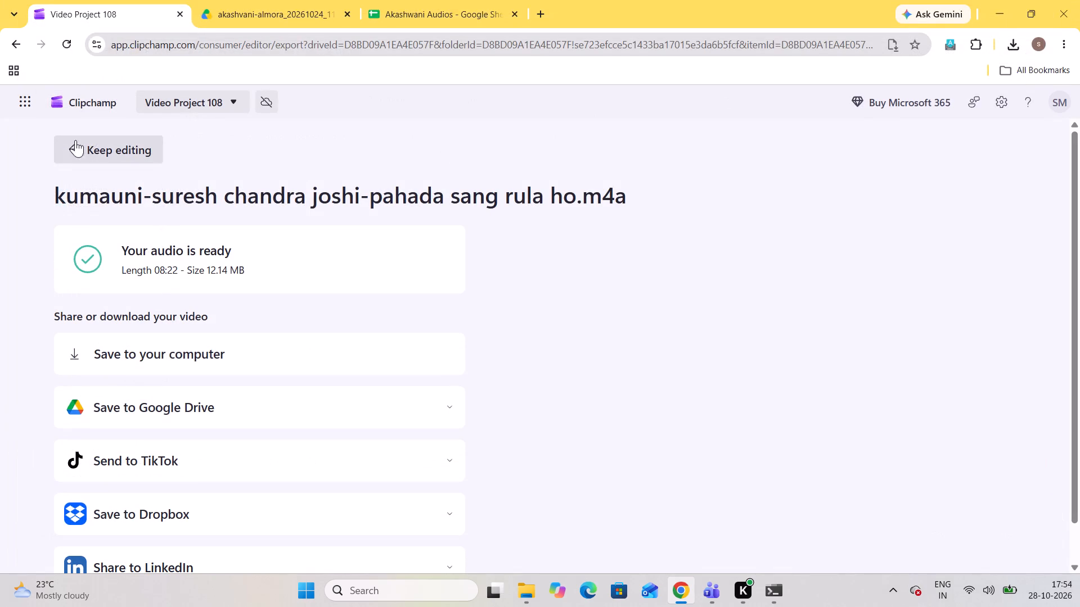
# Return to the editor and clear the timeline by deleting the exported song clip, its gap and the leftover audio piece.
pyautogui.click(97, 147)
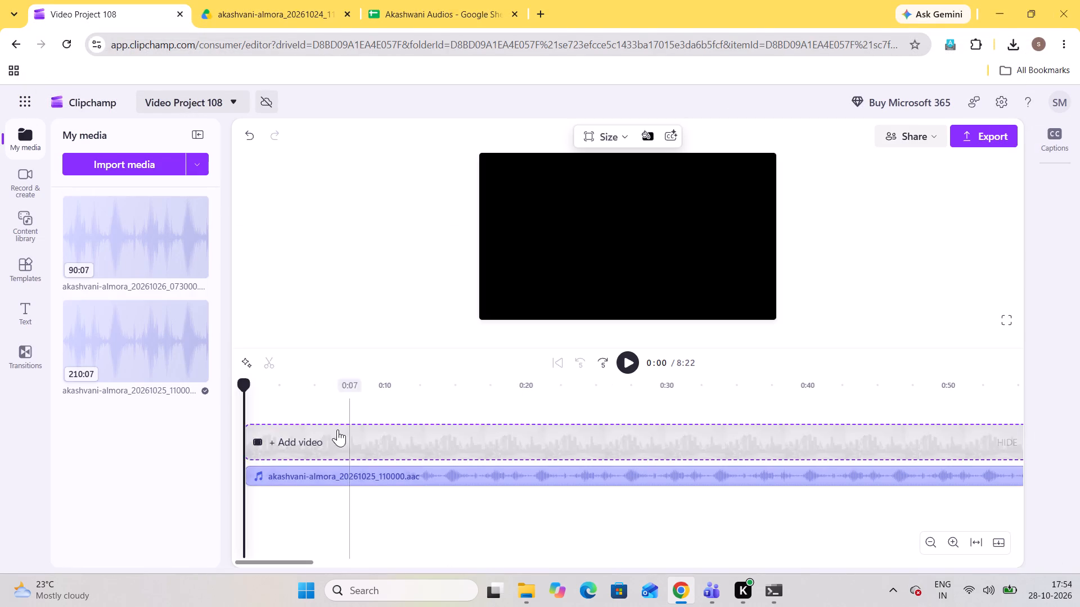
pyautogui.click(300, 470)
pyautogui.press('Delete')
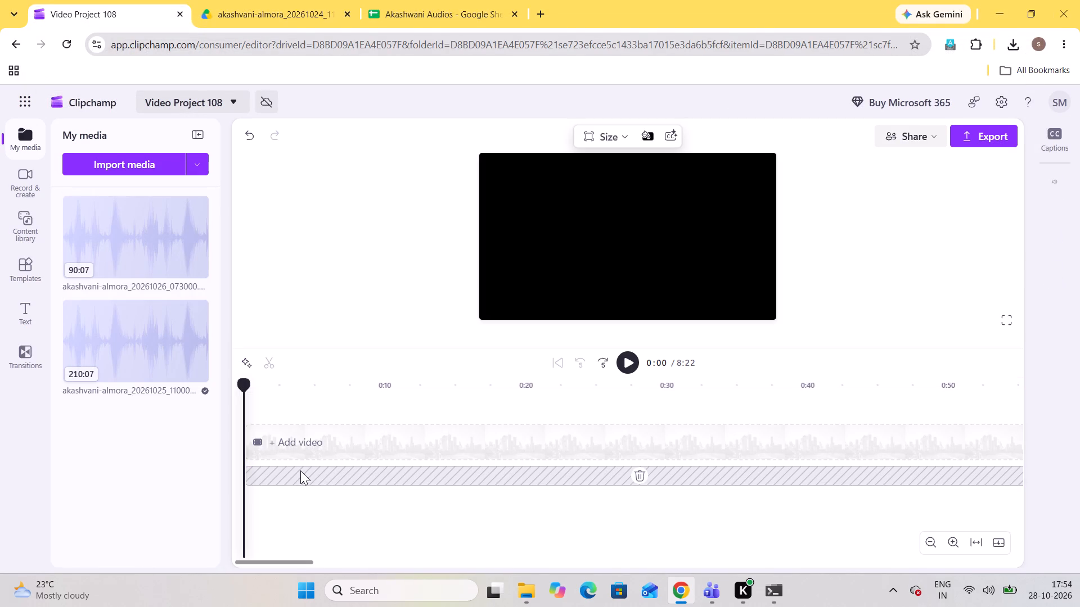
pyautogui.click(642, 477)
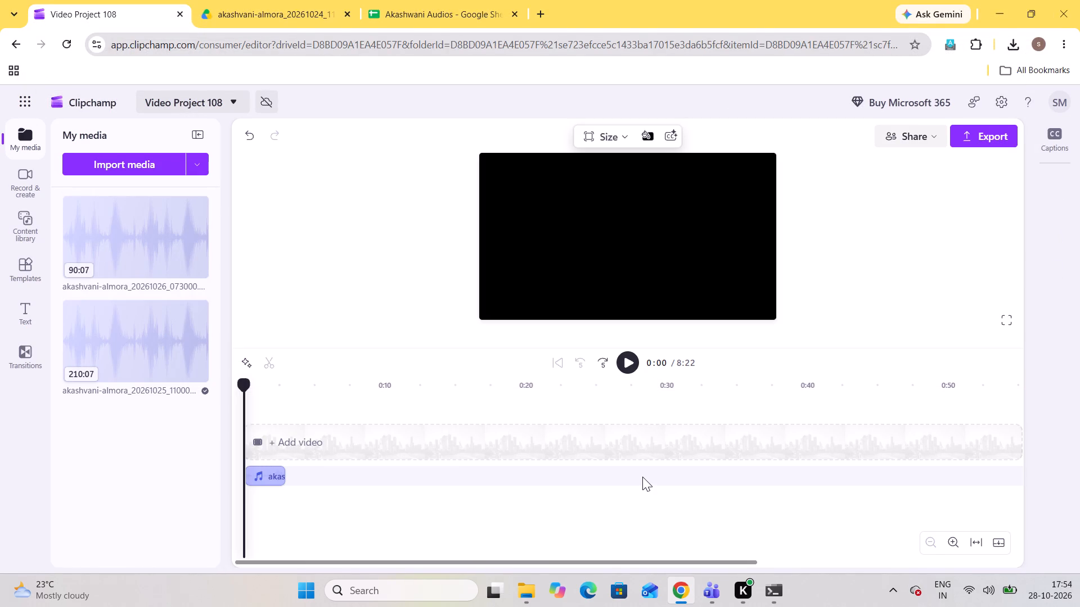
pyautogui.click(278, 477)
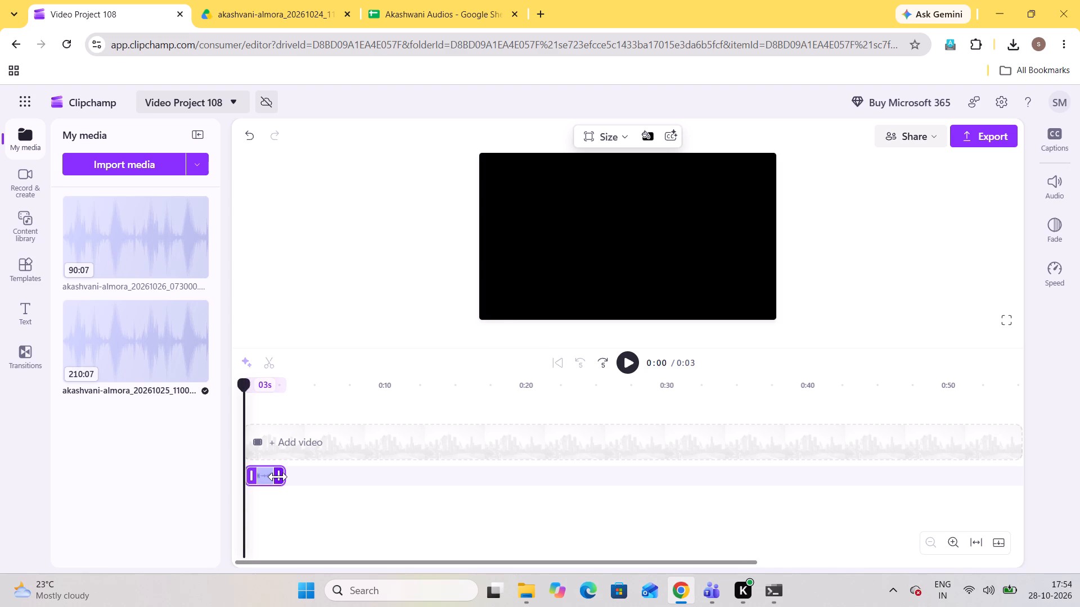
pyautogui.press('Delete')
# Add the full akashvani-almora_20261025_110000 recording to the empty timeline.
pyautogui.moveTo(138, 357); pyautogui.dragTo(154, 371)
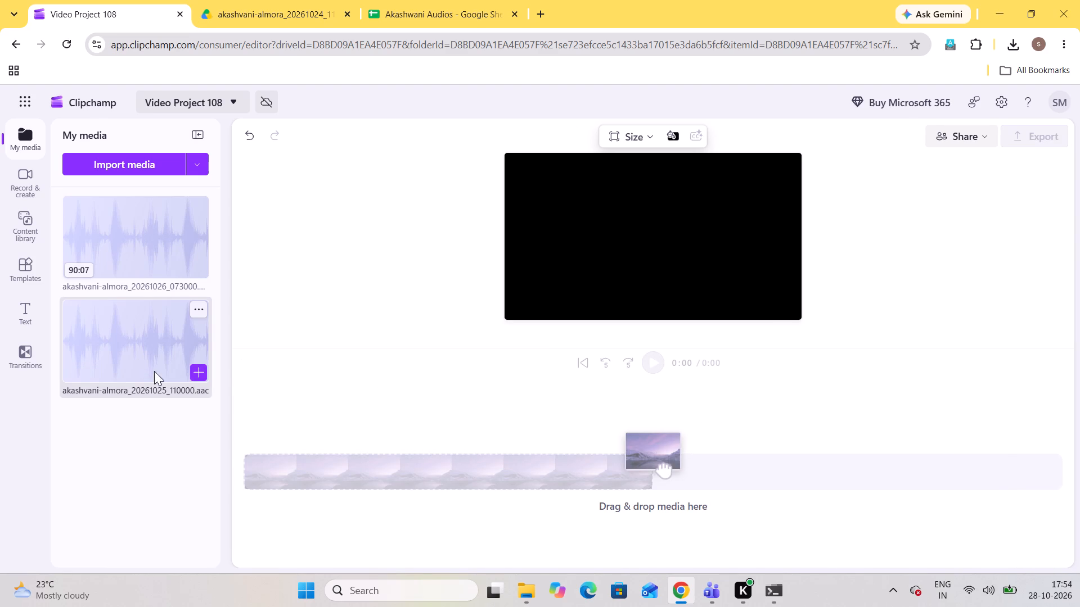
pyautogui.moveTo(154, 371); pyautogui.dragTo(289, 456)
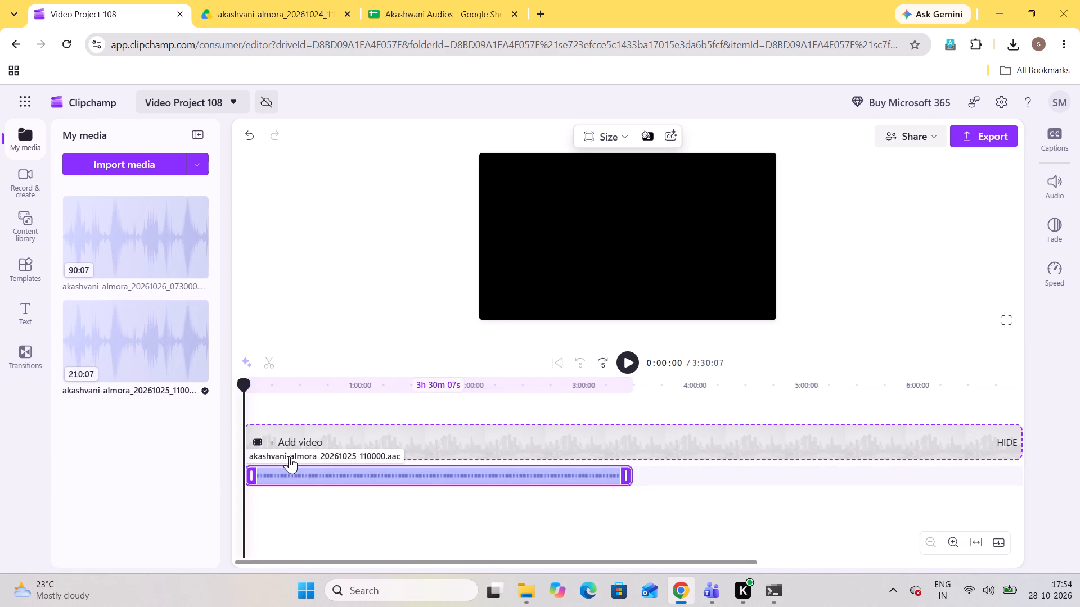
# Play the recording from about 3:05:15 and skip forward and back up to about 3:12:53 to look for the next song.
pyautogui.click(587, 392)
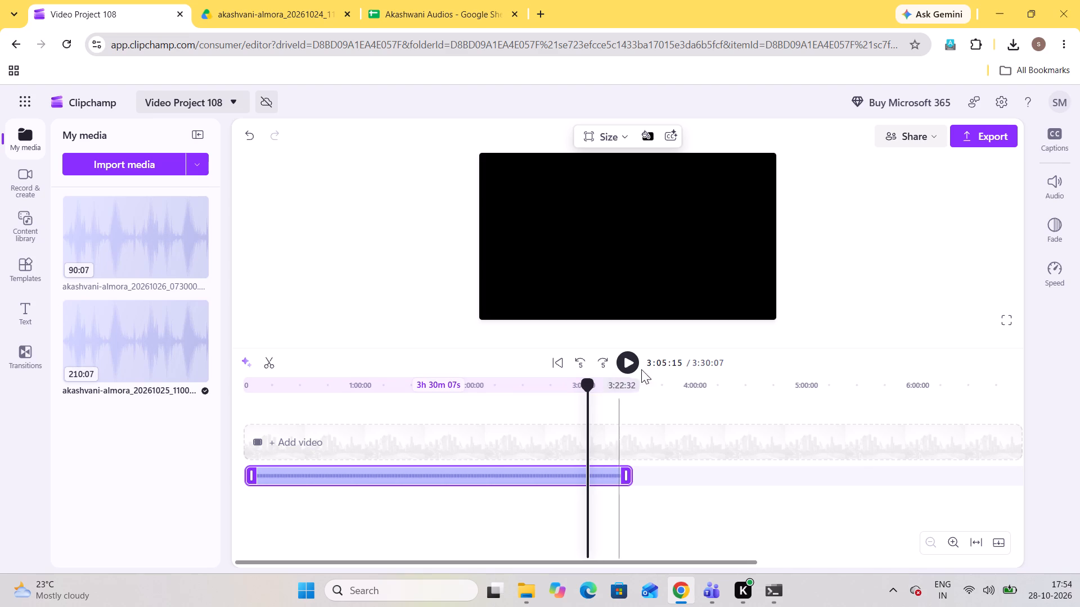
pyautogui.click(629, 360)
pyautogui.press('Right')
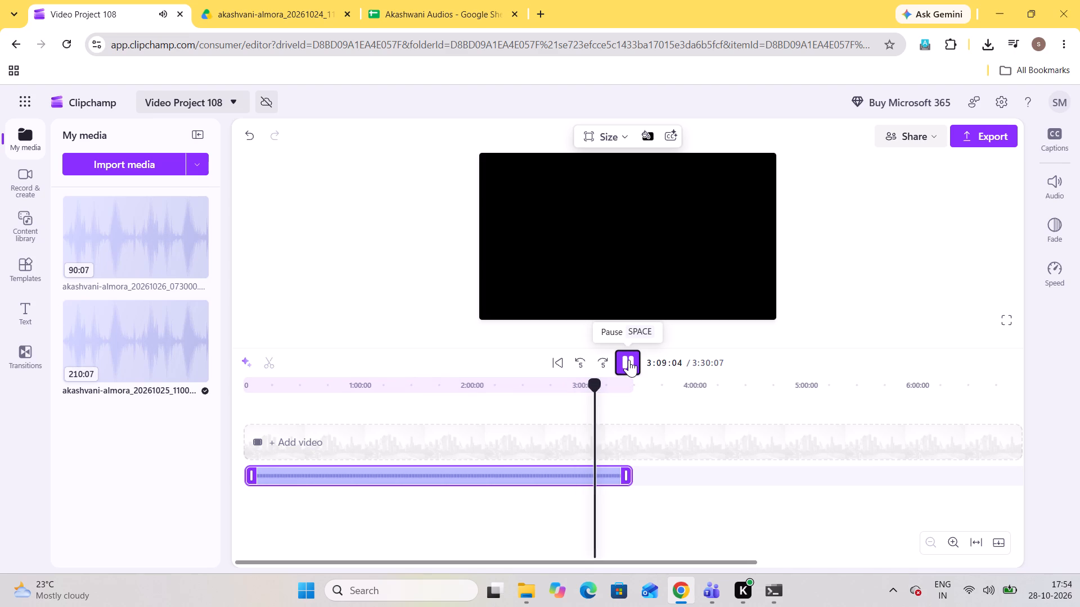
pyautogui.press('Right')
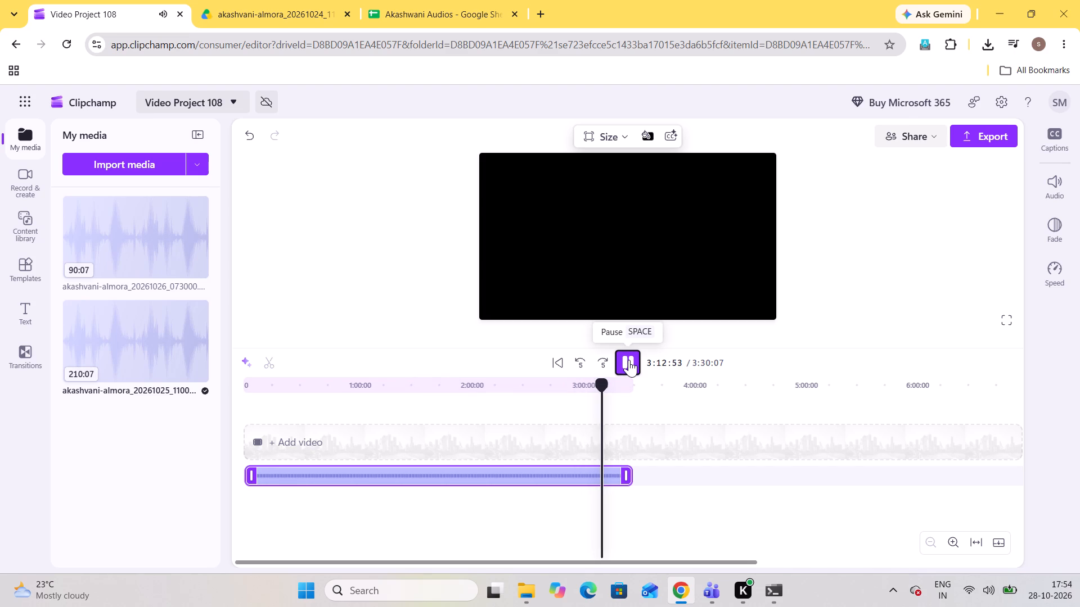
pyautogui.tripleClick(587, 362)
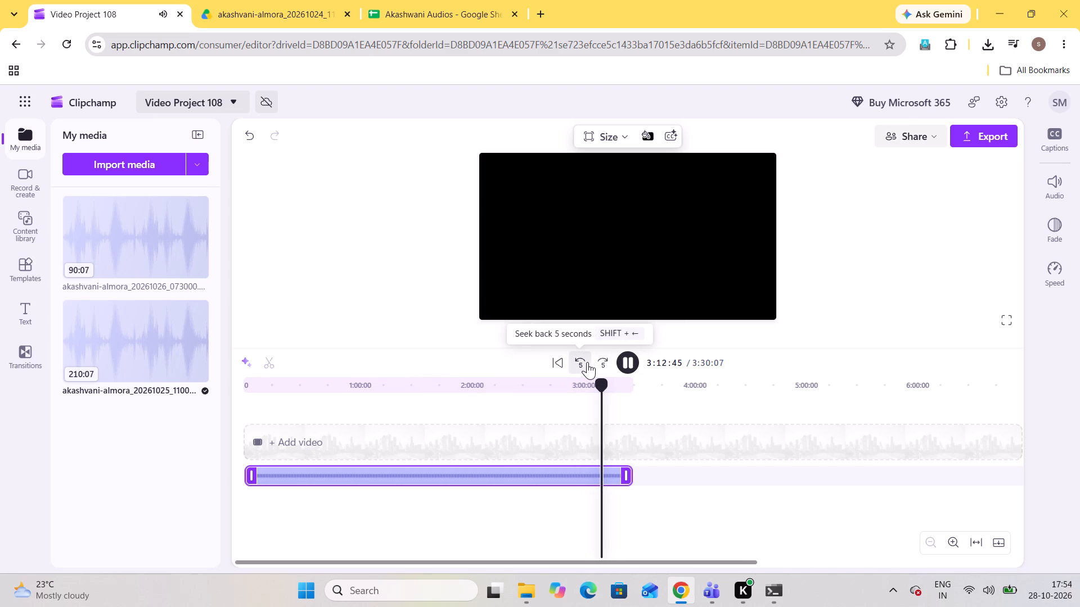
pyautogui.tripleClick(587, 362)
pyautogui.tripleClick(587, 362)
pyautogui.tripleClick(587, 362)
pyautogui.tripleClick(587, 362)
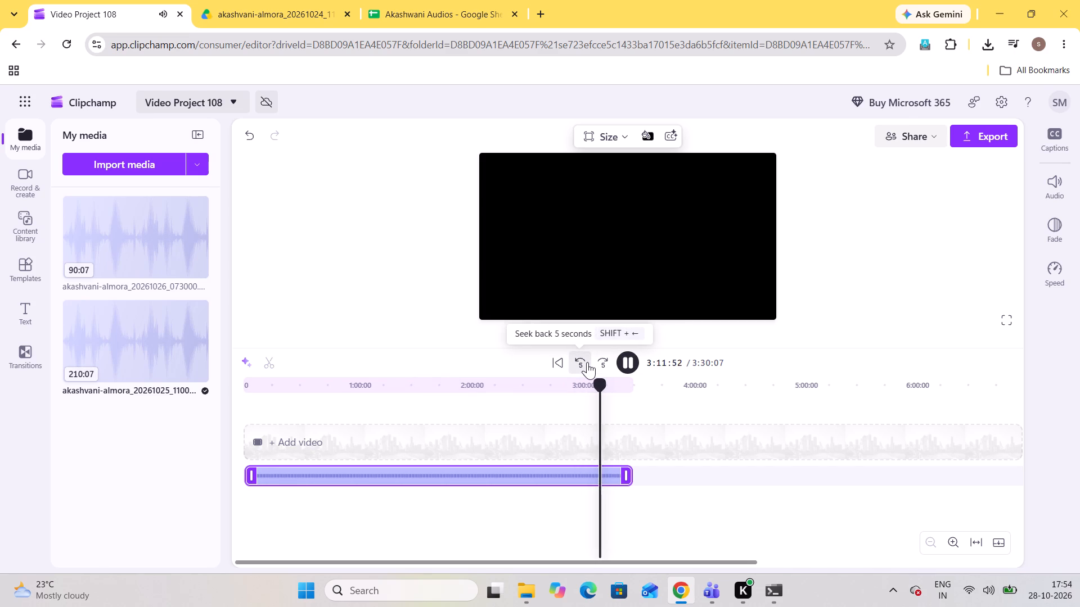
pyautogui.click(587, 362)
pyautogui.press('Left')
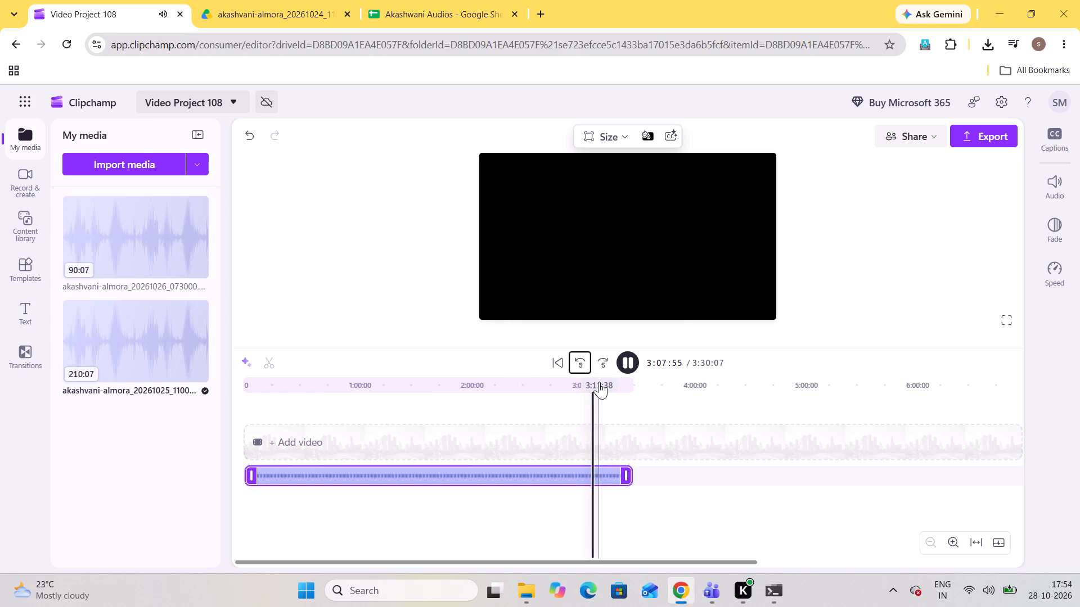
# Sample the recording at several points between about 2:55 and 3:12 to find where the song starts and ends.
pyautogui.click(599, 382)
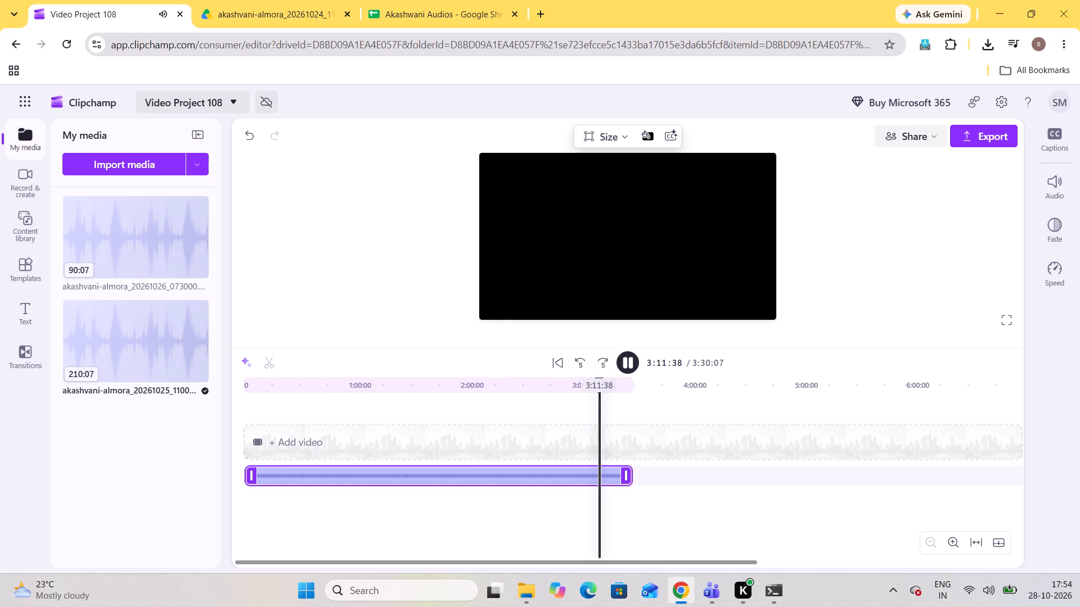
pyautogui.click(593, 382)
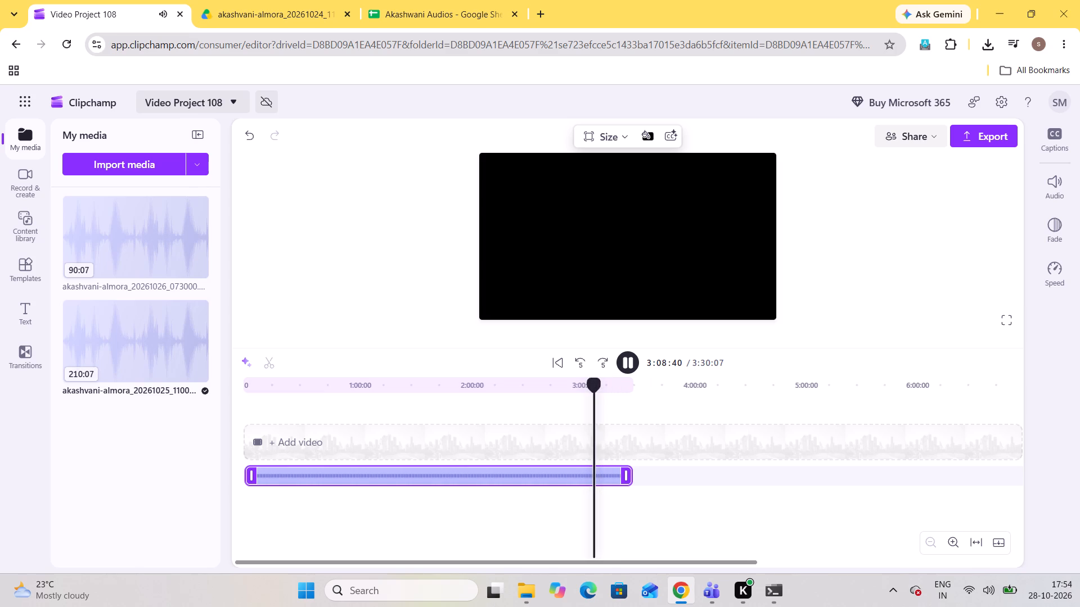
pyautogui.click(589, 387)
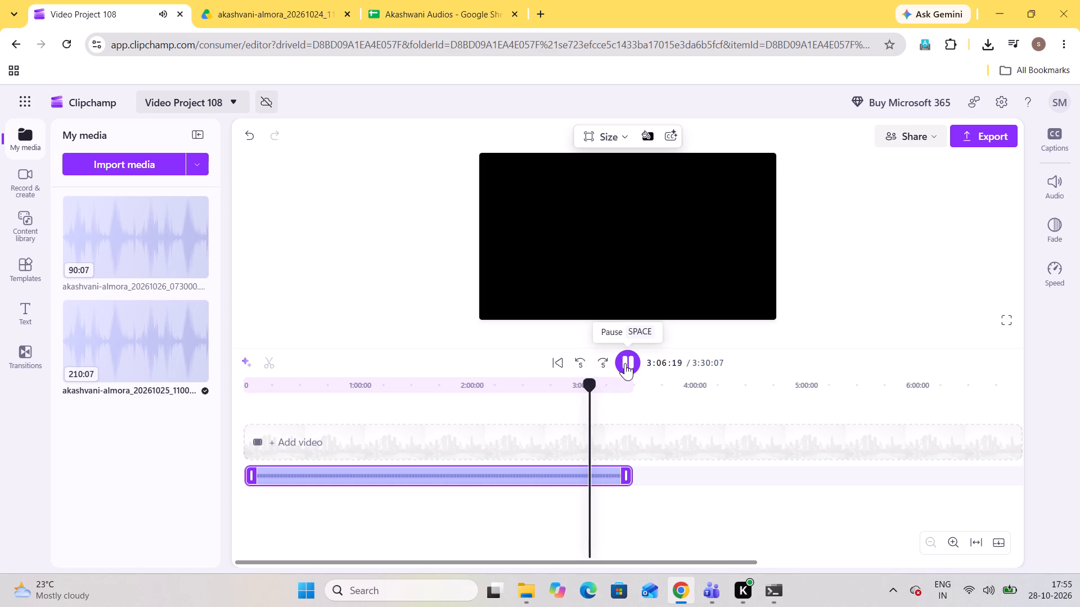
pyautogui.click(572, 386)
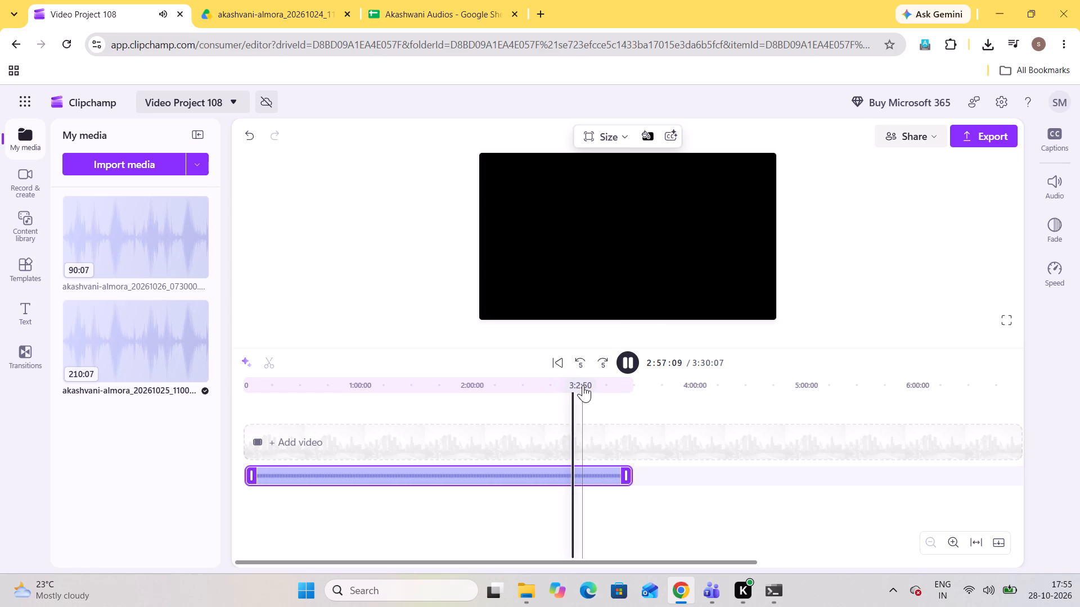
pyautogui.click(583, 385)
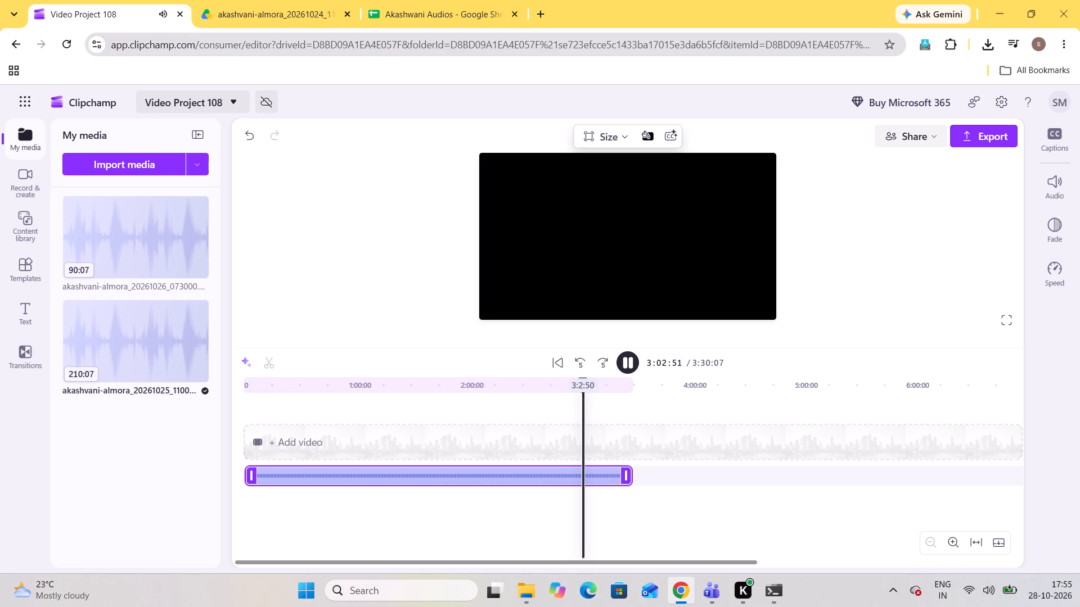
pyautogui.click(570, 384)
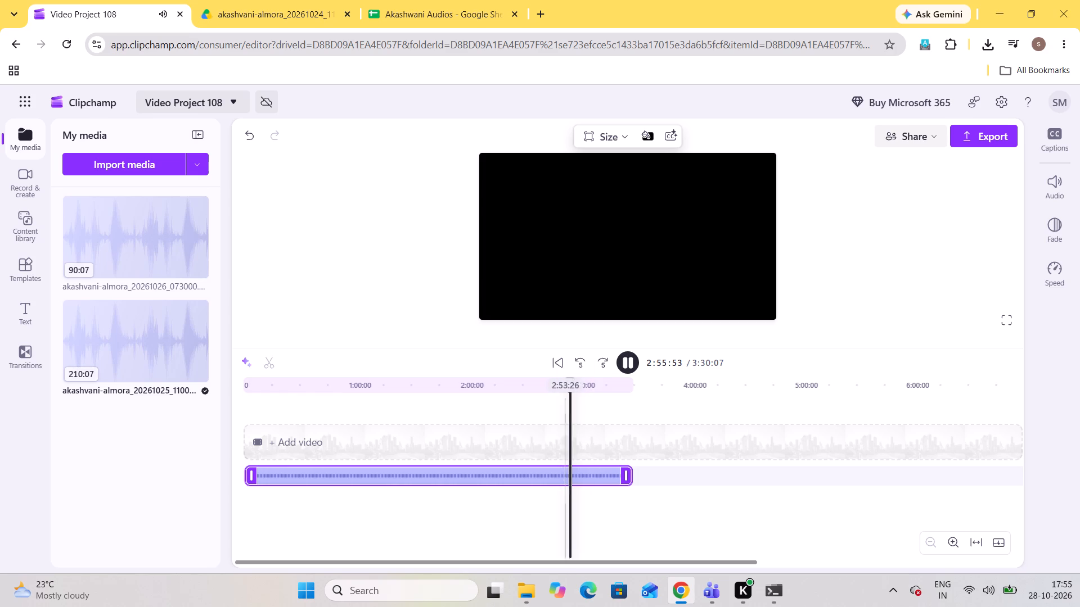
pyautogui.click(574, 384)
pyautogui.click(578, 384)
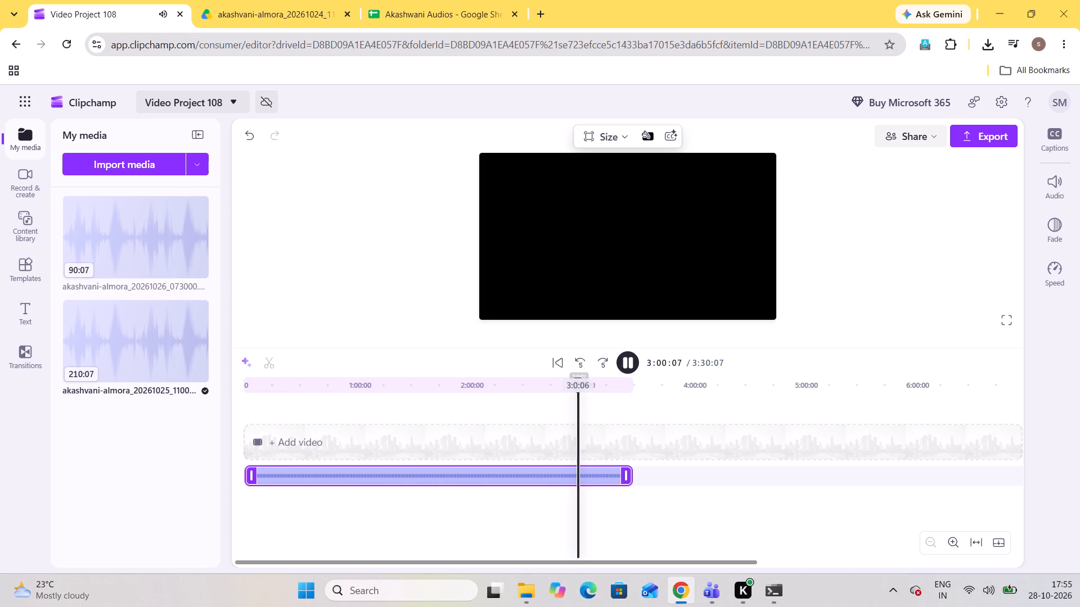
pyautogui.click(584, 386)
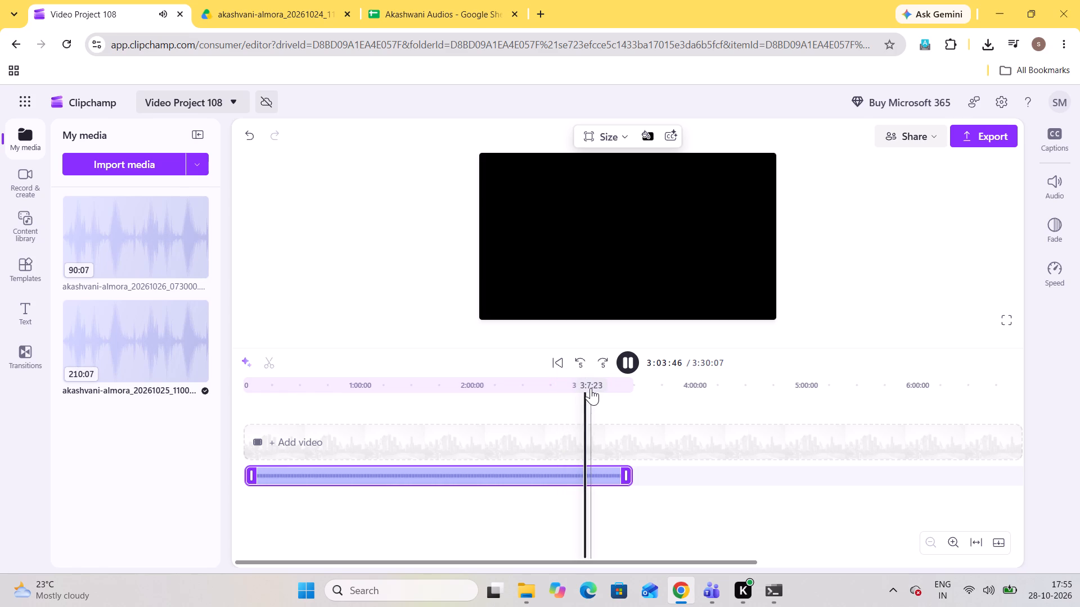
pyautogui.click(591, 388)
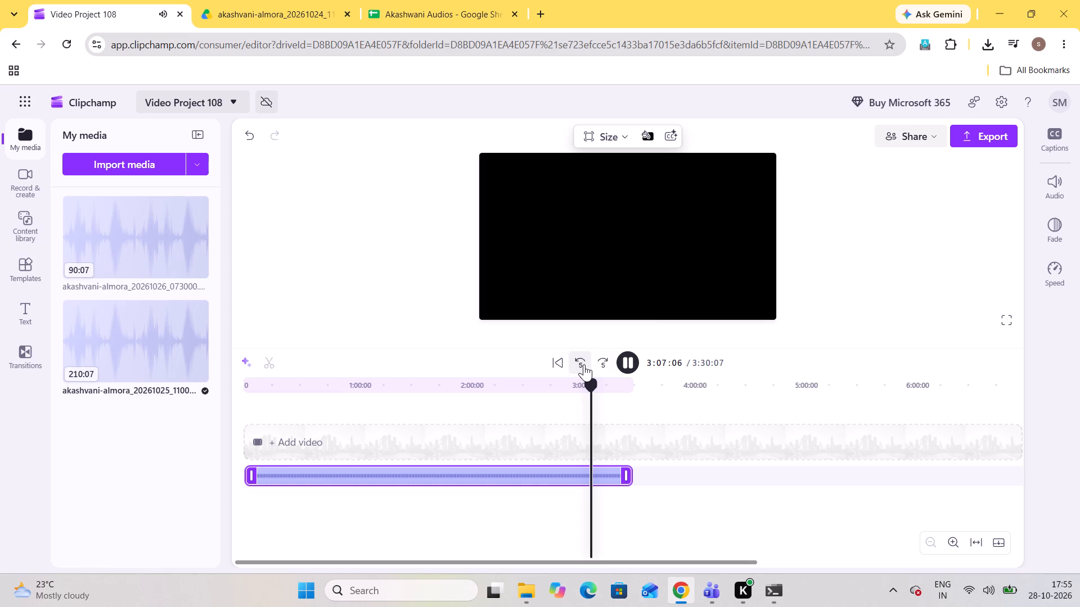
# Skip back to about 3:06:00 and forward to about 3:10:11 in the recording, listening for where the song starts.
pyautogui.tripleClick(584, 364)
pyautogui.tripleClick(584, 364)
pyautogui.tripleClick(584, 364)
pyautogui.doubleClick(584, 364)
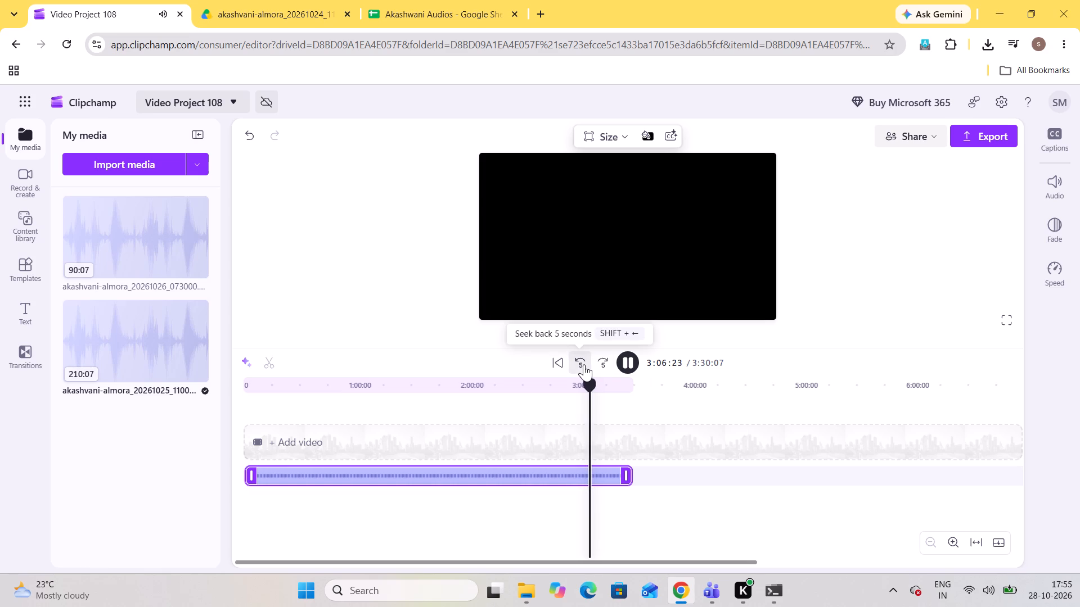
pyautogui.tripleClick(584, 364)
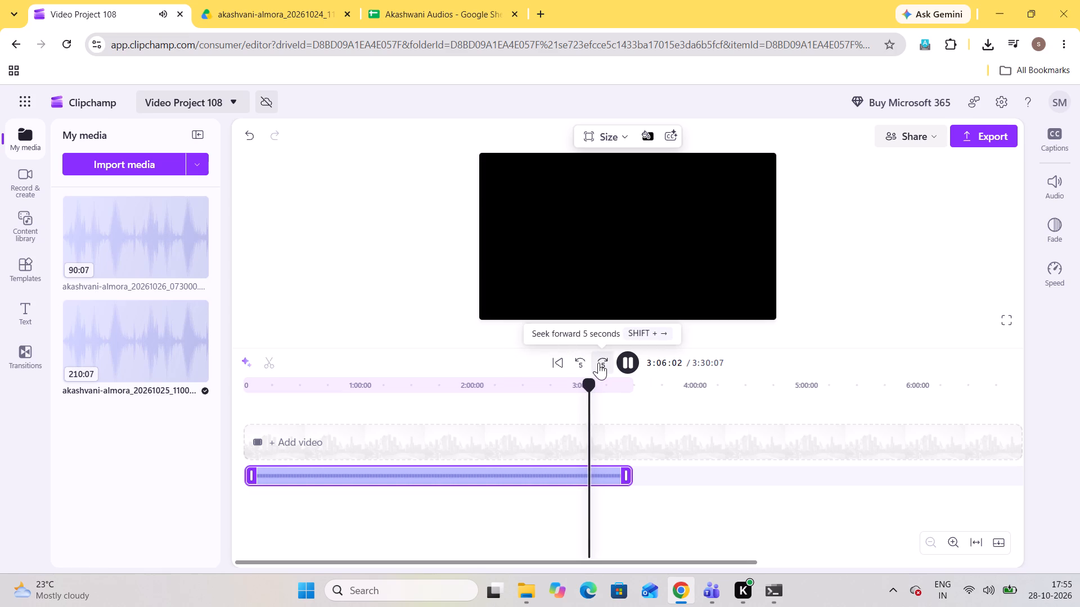
pyautogui.tripleClick(598, 363)
pyautogui.tripleClick(598, 363)
pyautogui.tripleClick(598, 363)
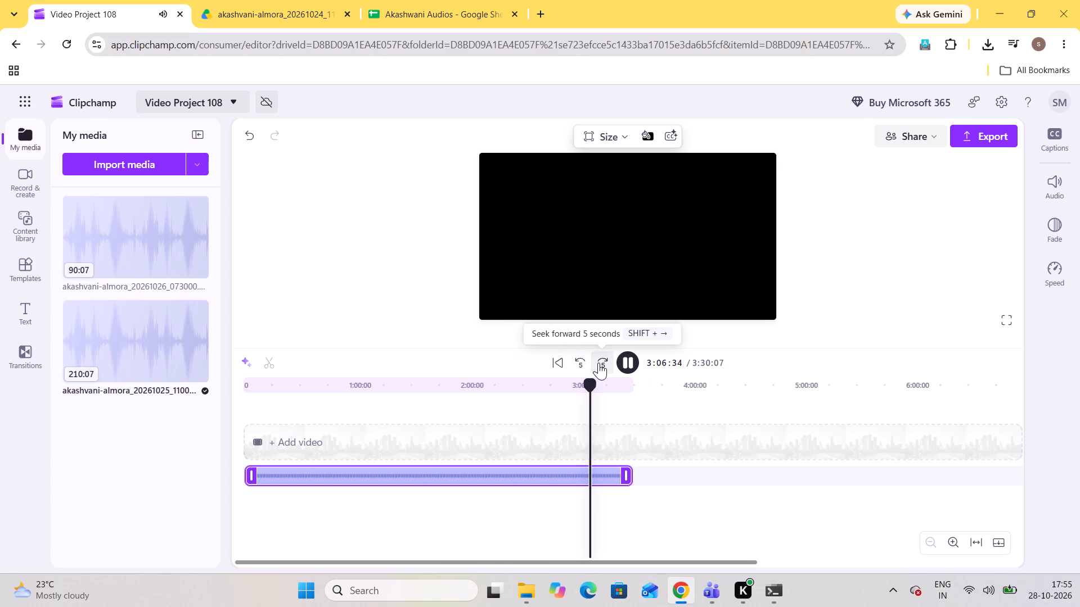
pyautogui.tripleClick(598, 363)
pyautogui.doubleClick(598, 363)
pyautogui.tripleClick(598, 363)
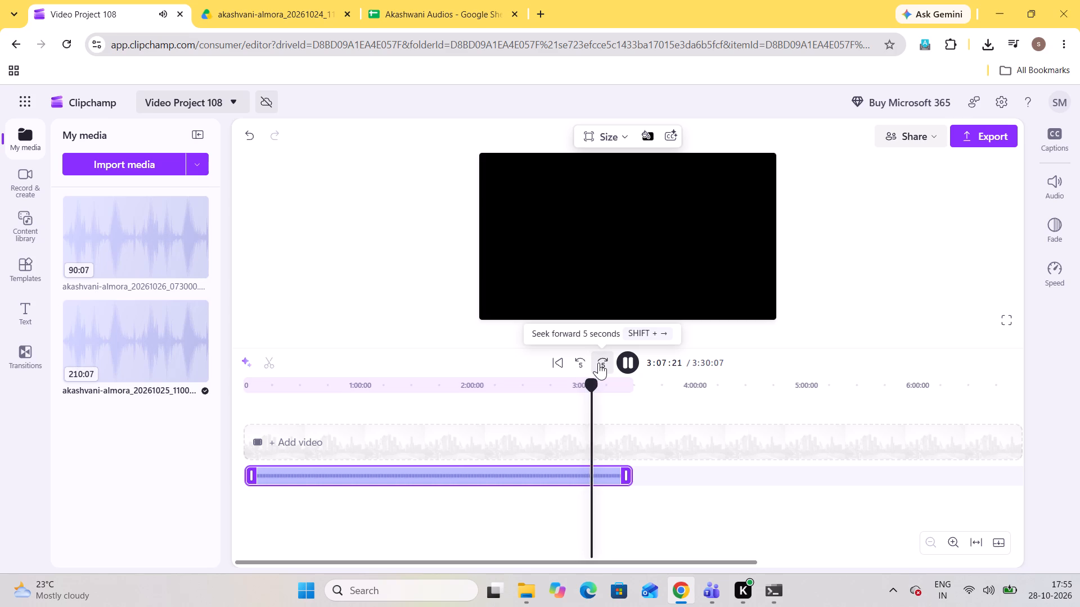
pyautogui.tripleClick(598, 363)
pyautogui.tripleClick(598, 363)
pyautogui.tripleClick(598, 363)
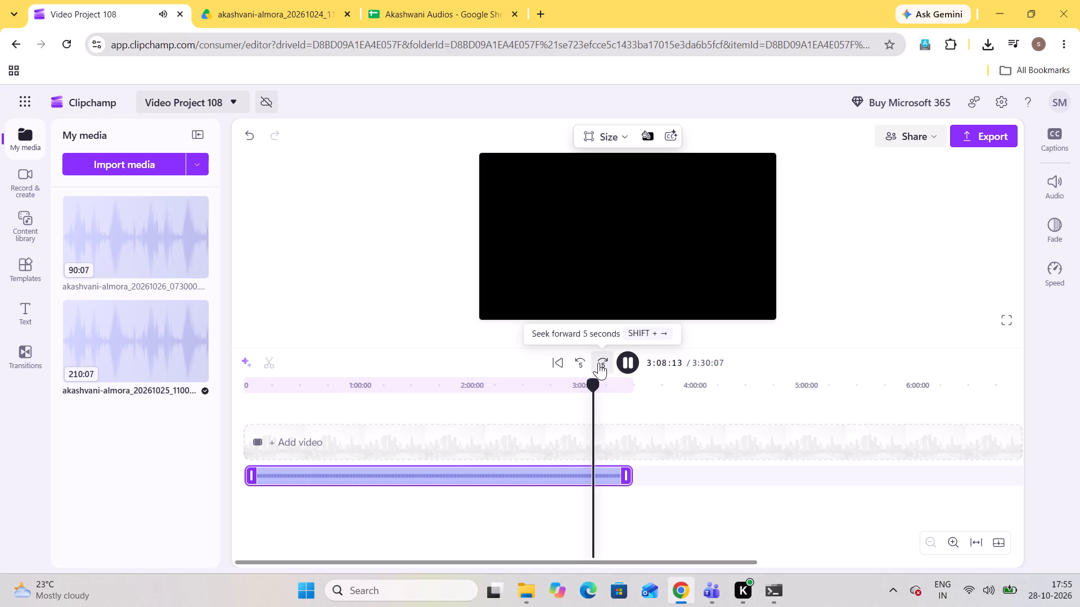
pyautogui.tripleClick(598, 363)
pyautogui.tripleClick(598, 363)
pyautogui.tripleClick(598, 363)
pyautogui.tripleClick(598, 363)
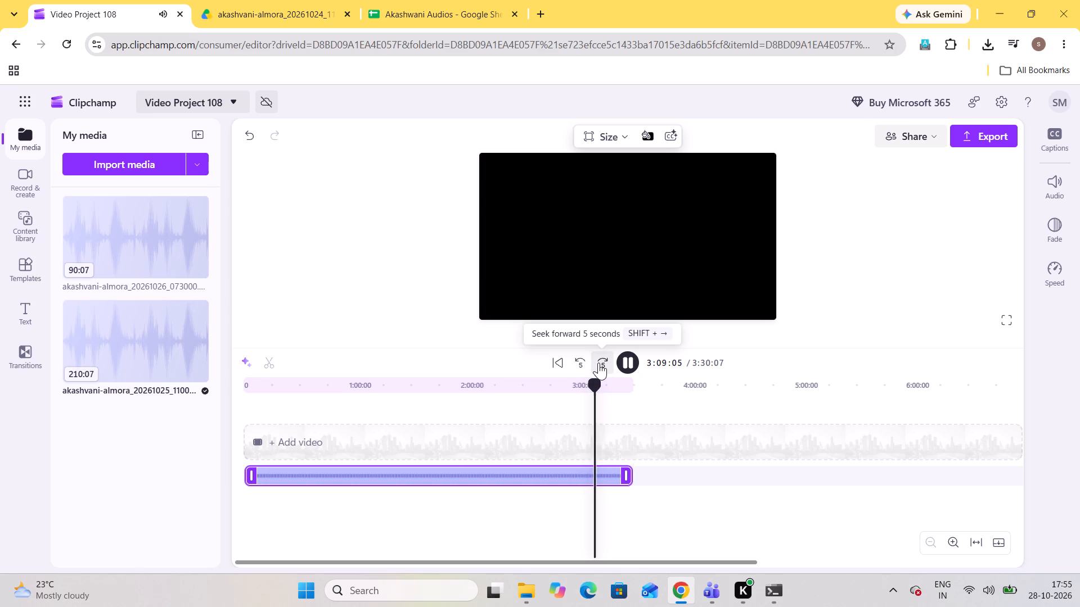
pyautogui.tripleClick(598, 363)
pyautogui.tripleClick(598, 363)
pyautogui.tripleClick(598, 363)
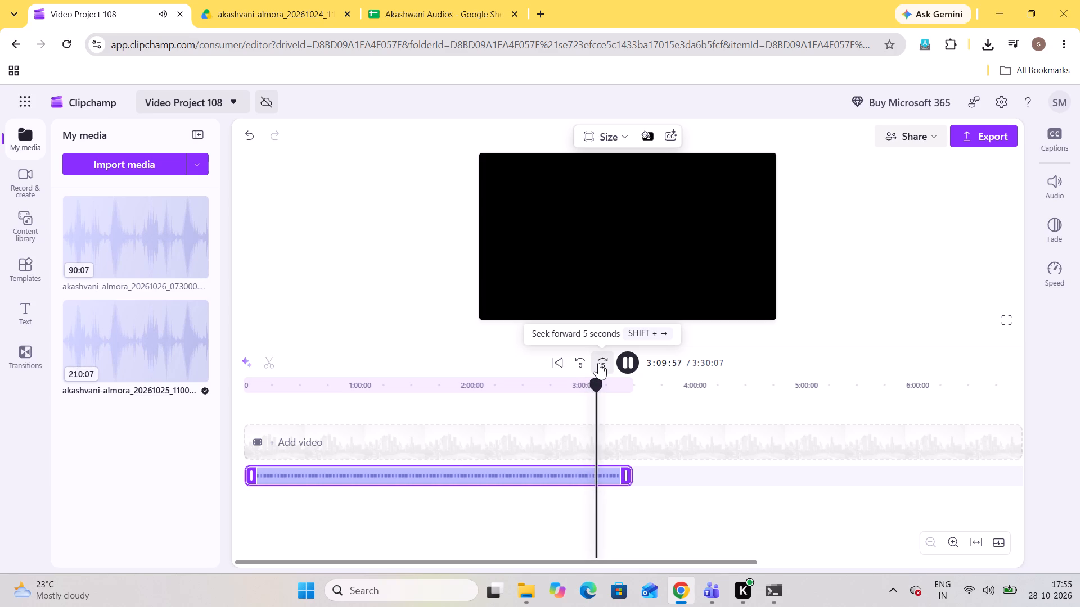
pyautogui.doubleClick(598, 363)
pyautogui.doubleClick(589, 363)
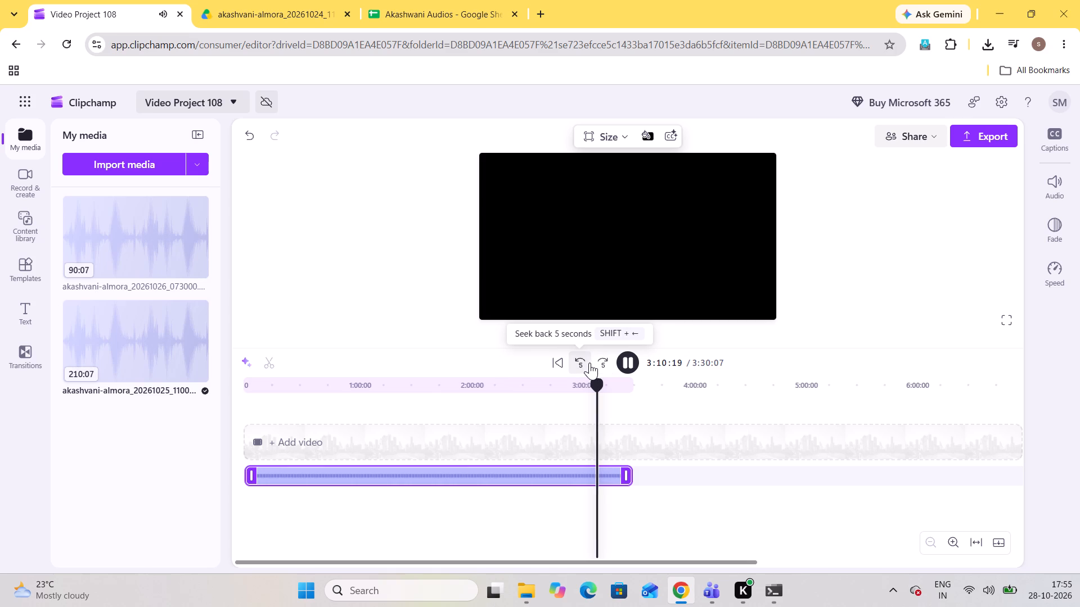
# Split the recording at 3:10:12, where the song starts, and resume playback.
pyautogui.click(620, 363)
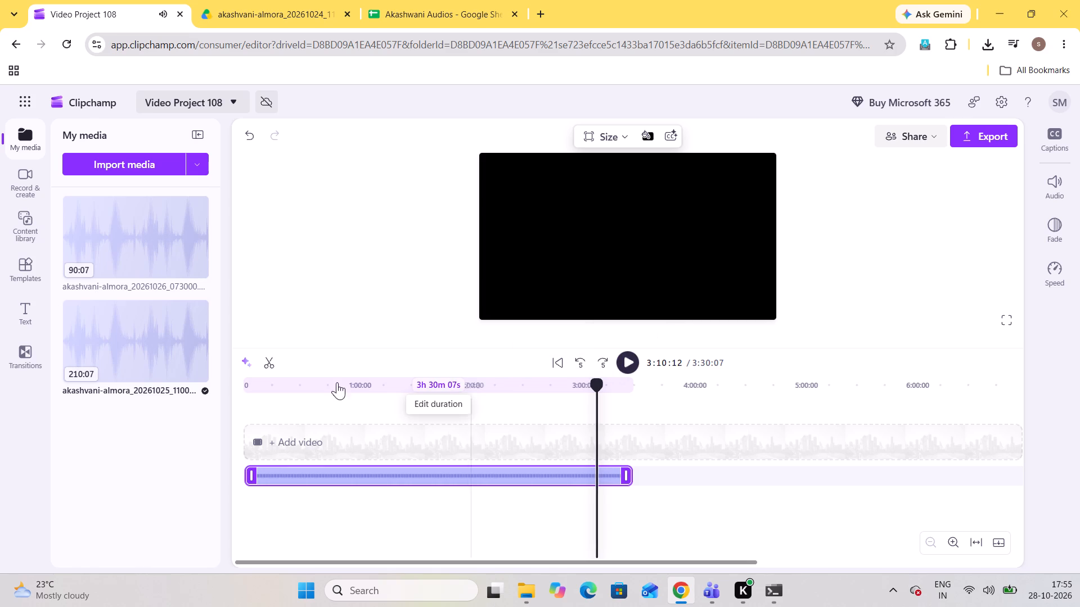
pyautogui.click(272, 360)
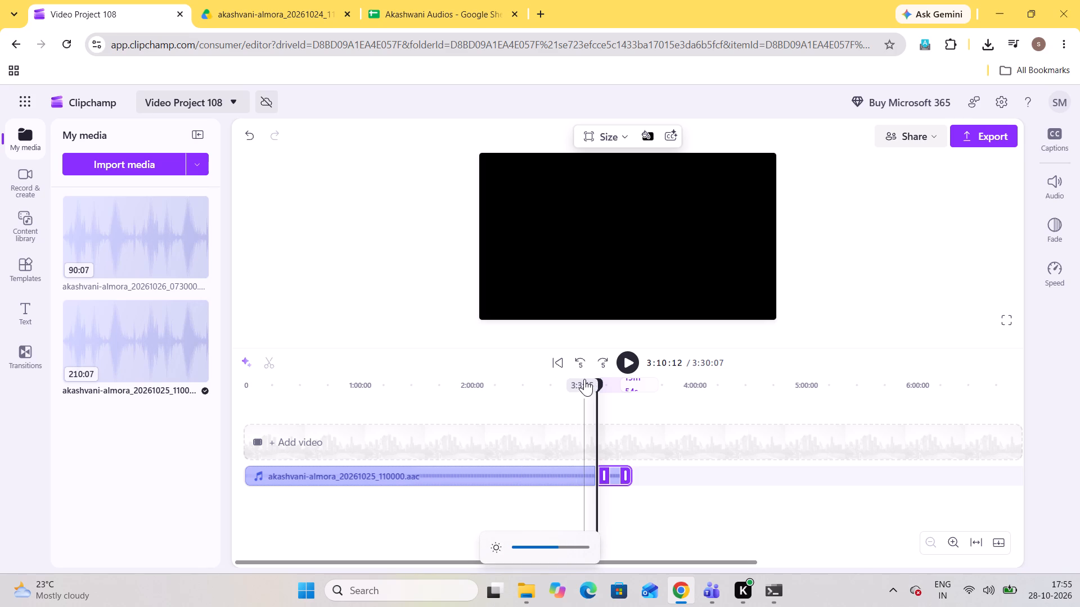
pyautogui.click(629, 359)
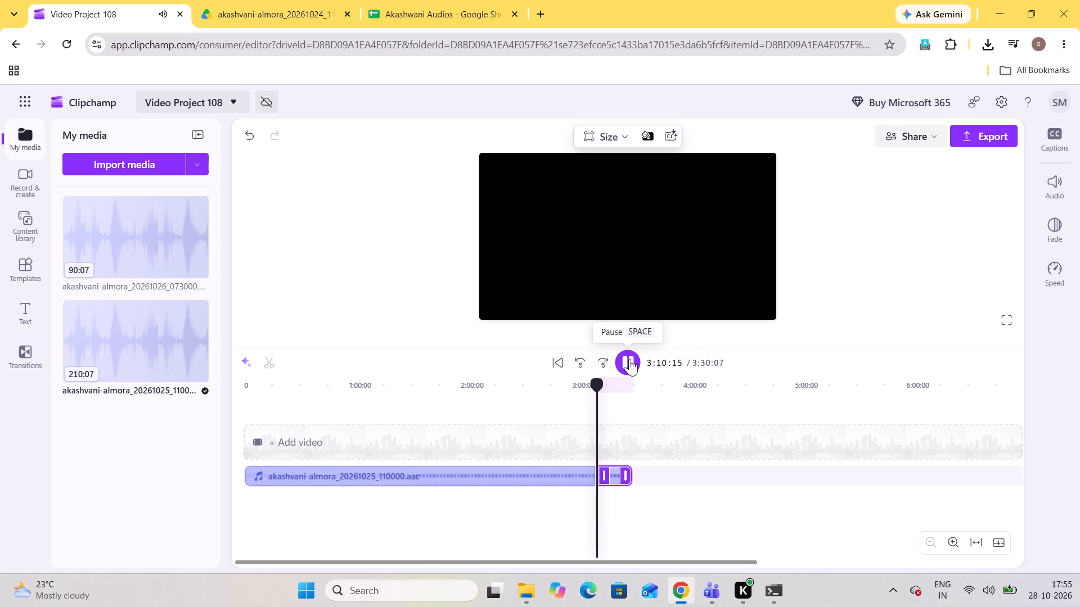
# Replace the song title in the export file name with "pardesha jhan jaya", keeping the language and artist prefix, and return without exporting.
pyautogui.click(984, 140)
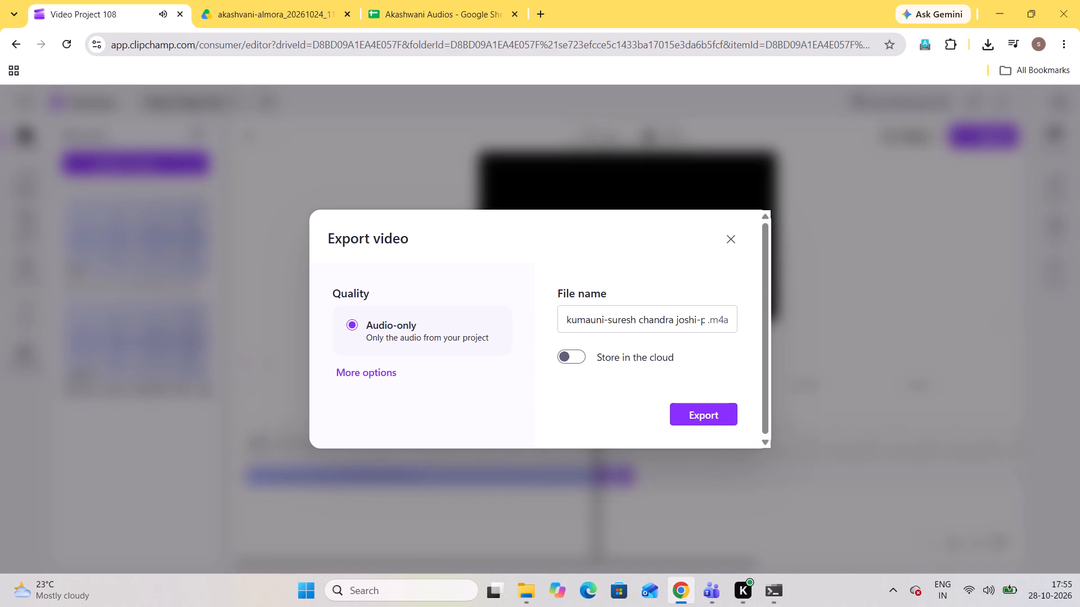
pyautogui.click(699, 320)
pyautogui.moveTo(699, 320); pyautogui.dragTo(794, 331)
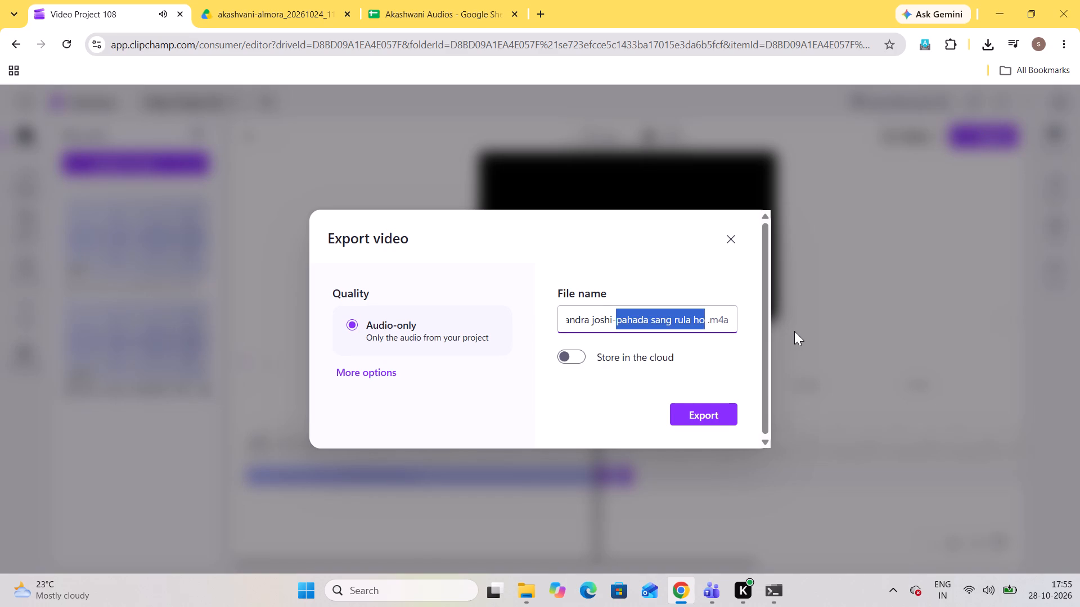
pyautogui.moveTo(794, 331); pyautogui.dragTo(794, 330)
pyautogui.press('BackSpace')
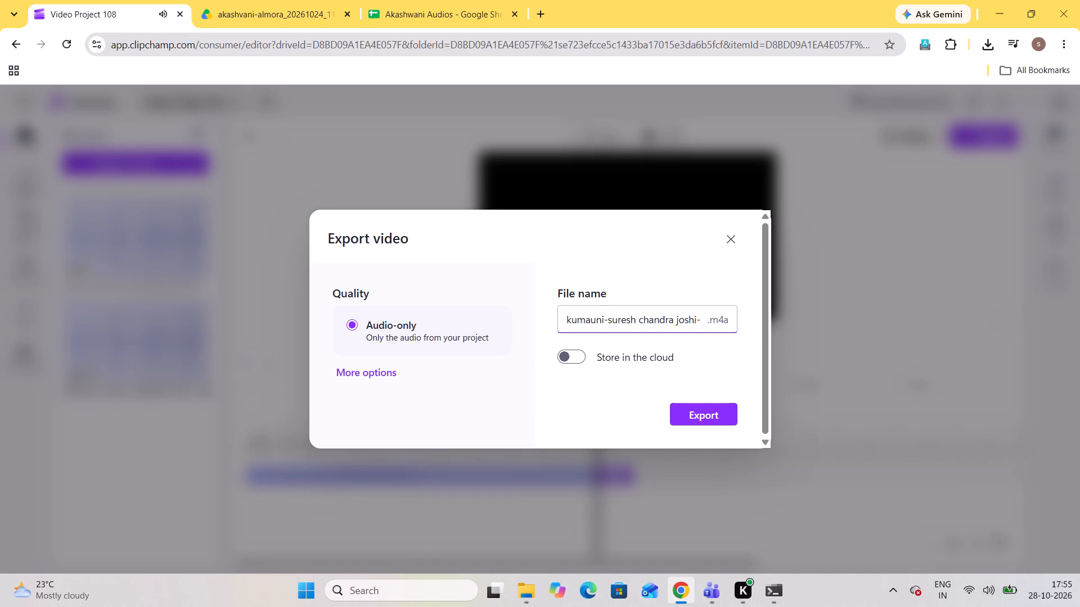
pyautogui.write('pa')
pyautogui.press('BackSpace')
pyautogui.write('ra')
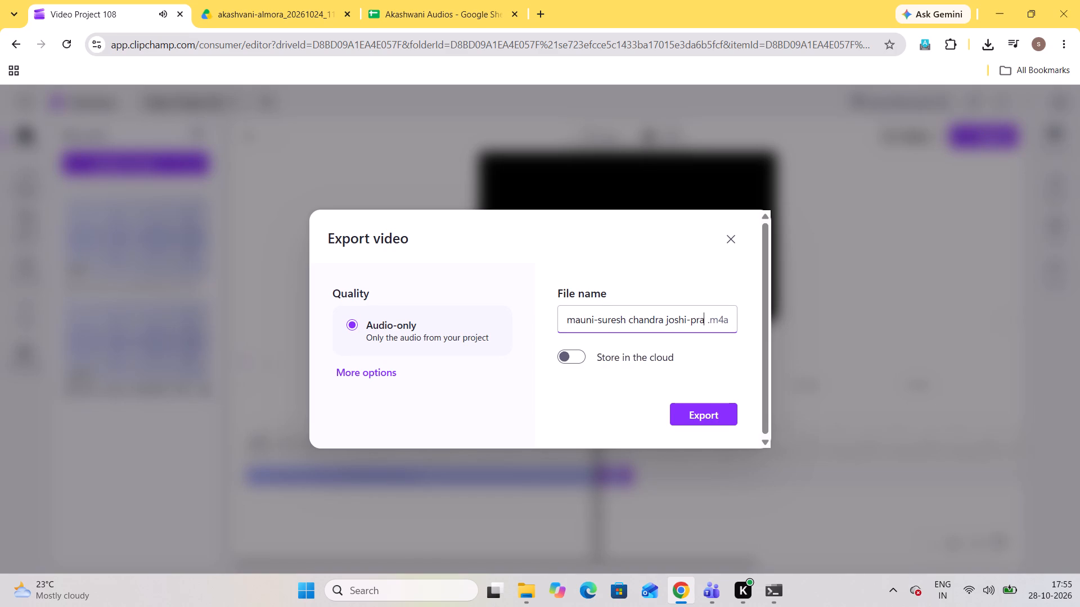
pyautogui.press('BackSpace')
pyautogui.press('BackSpace')
pyautogui.write('ar')
pyautogui.write('desha jhan')
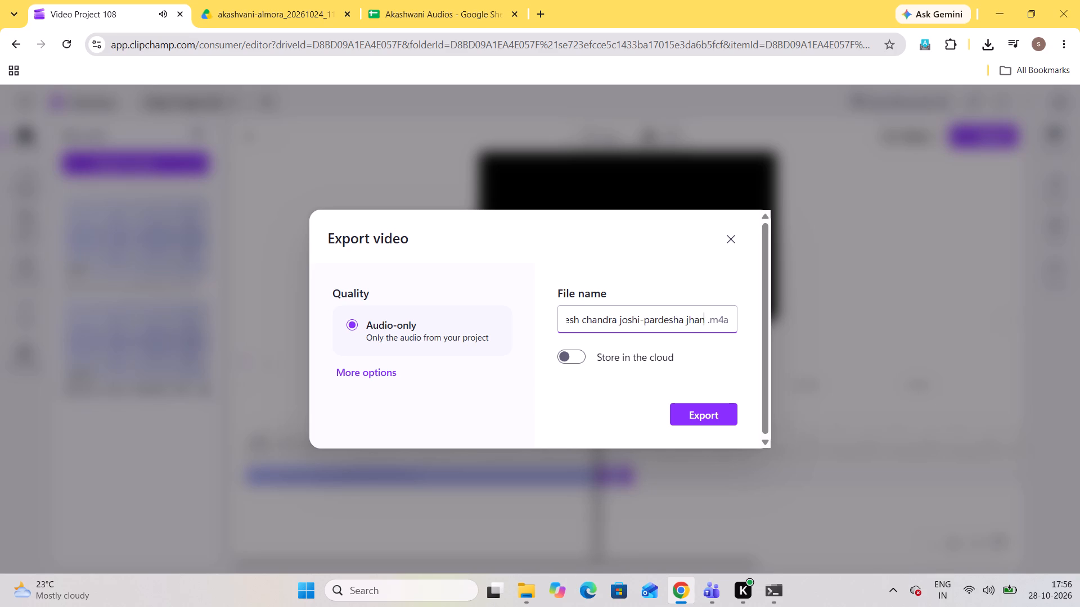
pyautogui.press('space')
pyautogui.write('jaya')
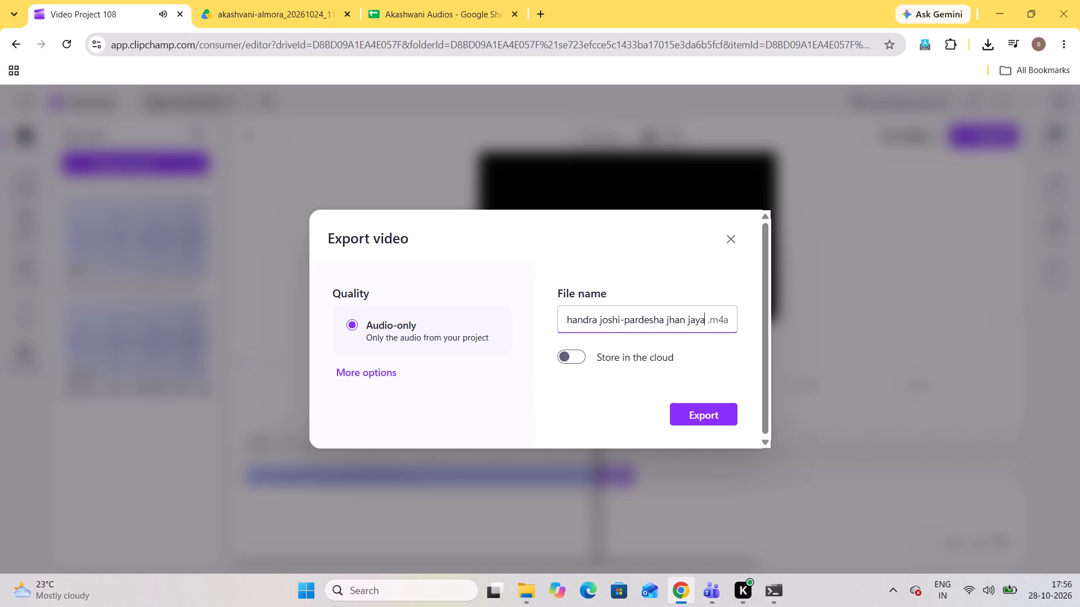
pyautogui.click(682, 141)
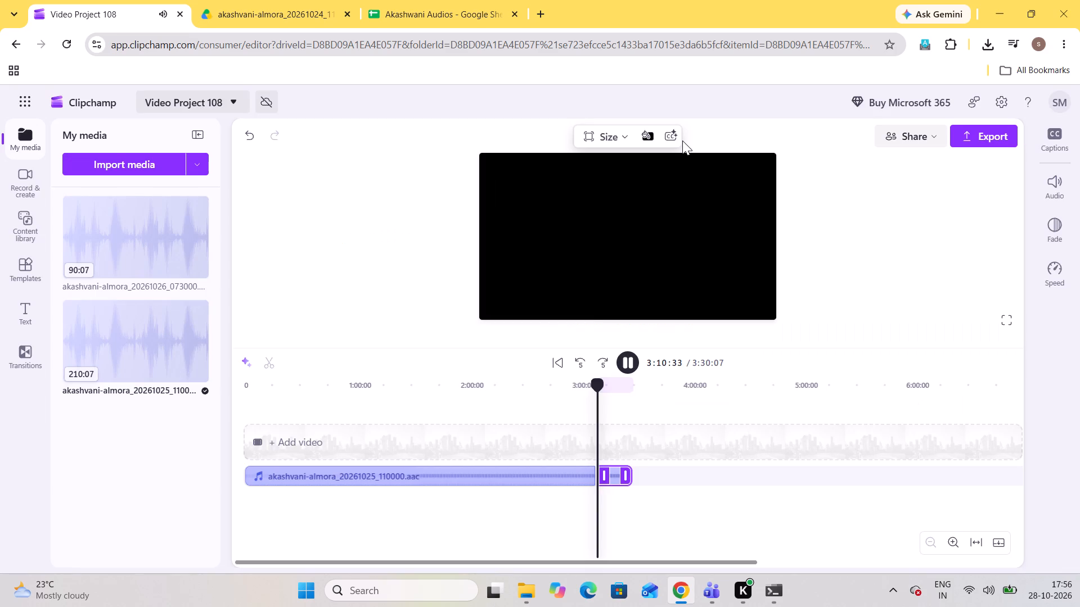
# Split the remaining audio at 3:15:00, where the song ends.
pyautogui.click(602, 387)
pyautogui.click(602, 387)
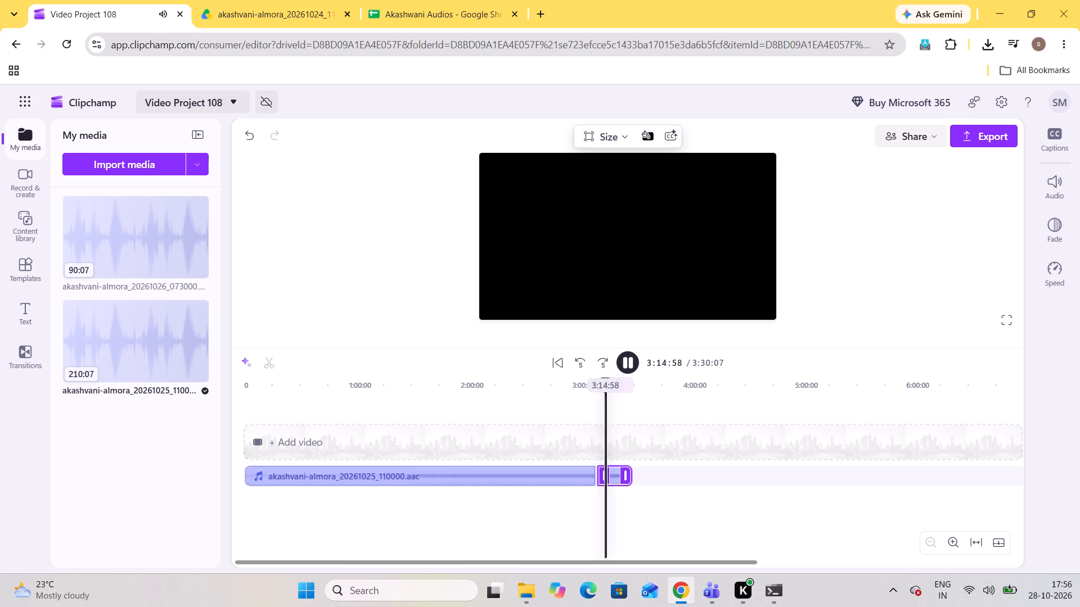
pyautogui.click(628, 369)
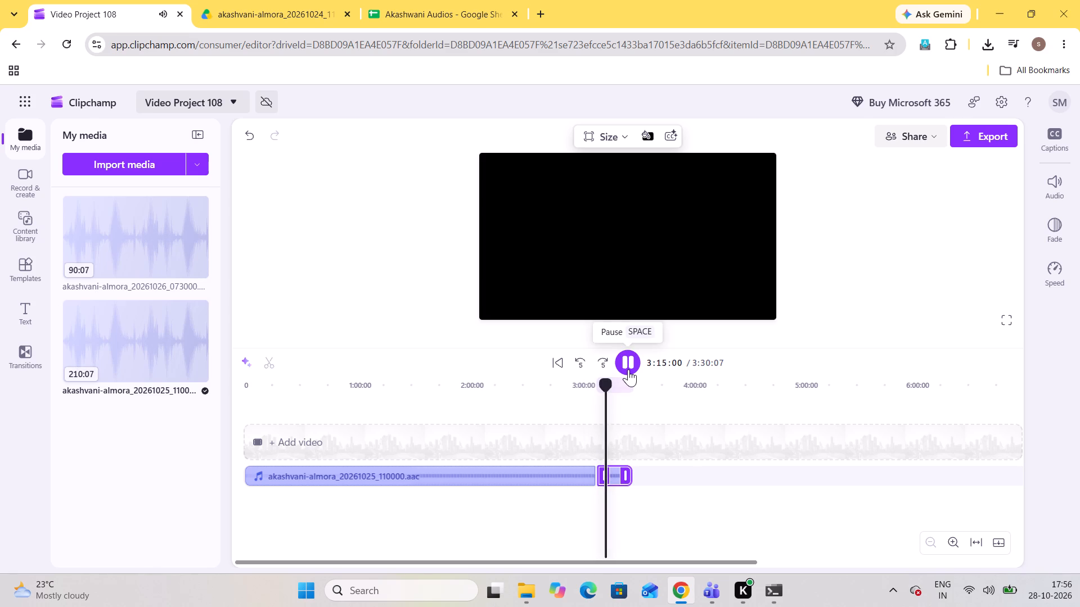
pyautogui.click(276, 362)
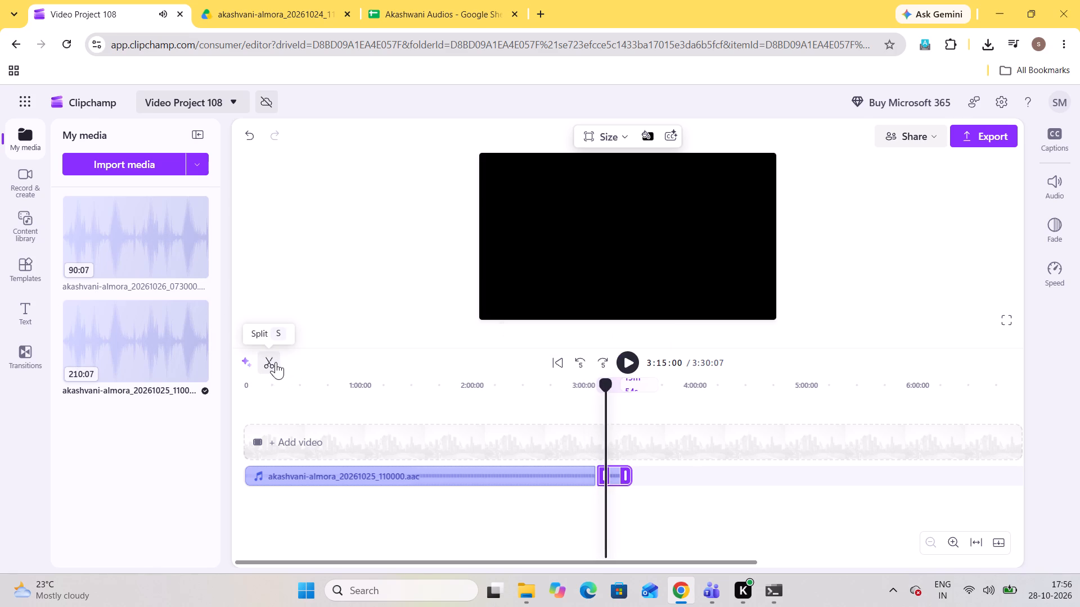
pyautogui.click(629, 358)
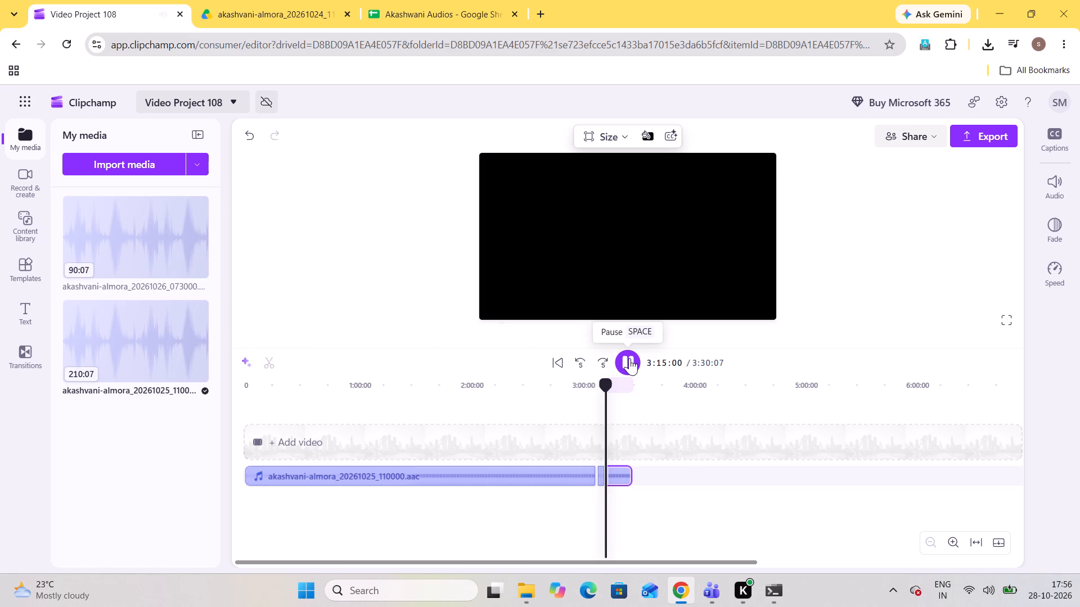
# Delete the audio before and after the song clip and remove the empty gap in front of it.
pyautogui.click(492, 471)
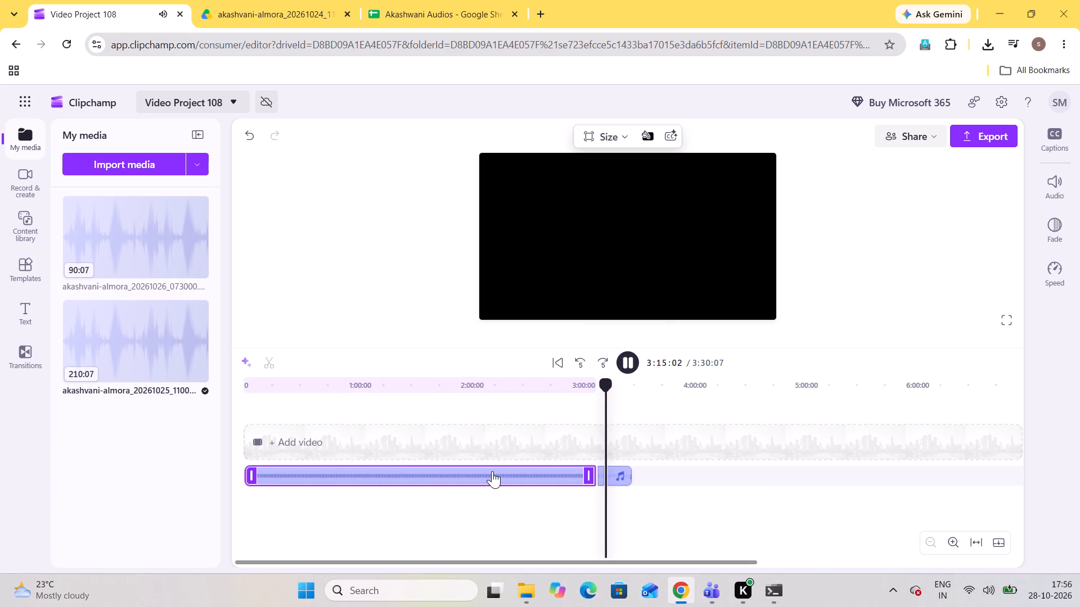
pyautogui.press('Delete')
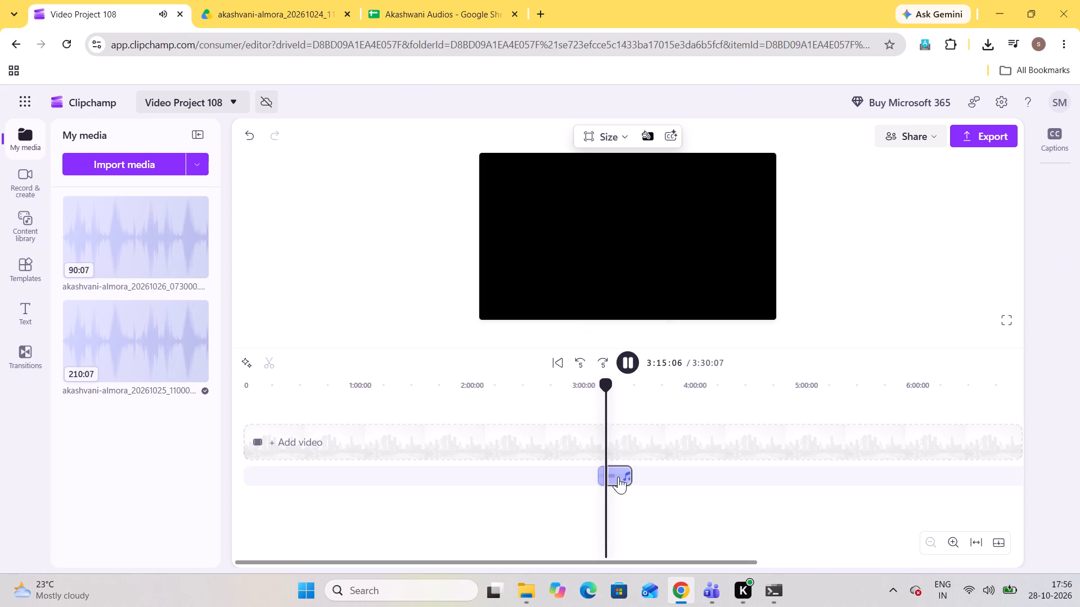
pyautogui.press('Right')
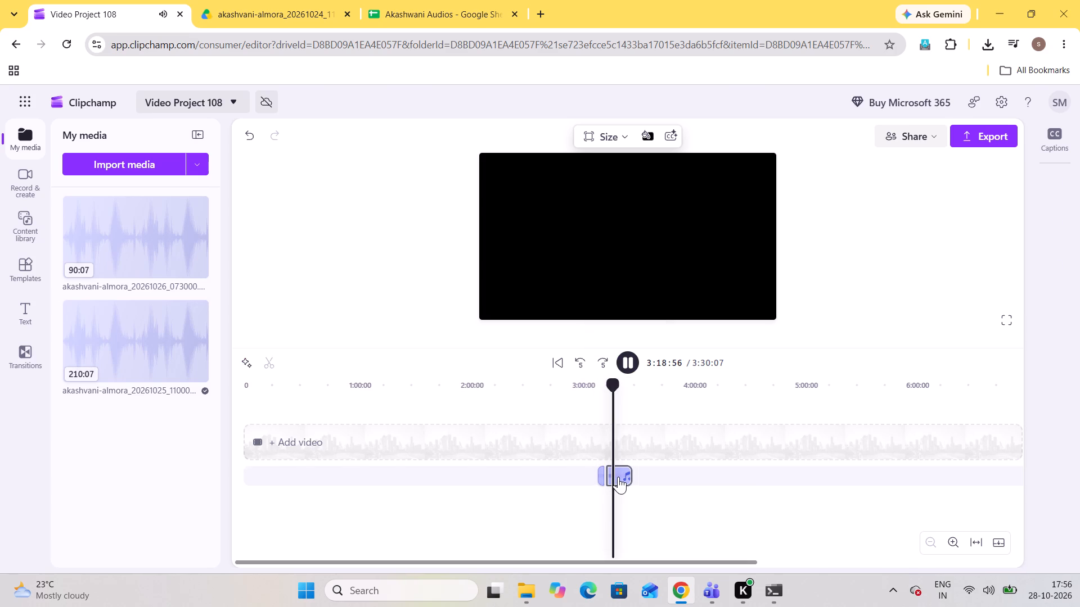
pyautogui.press('Right')
pyautogui.press('Right')
pyautogui.click(618, 477)
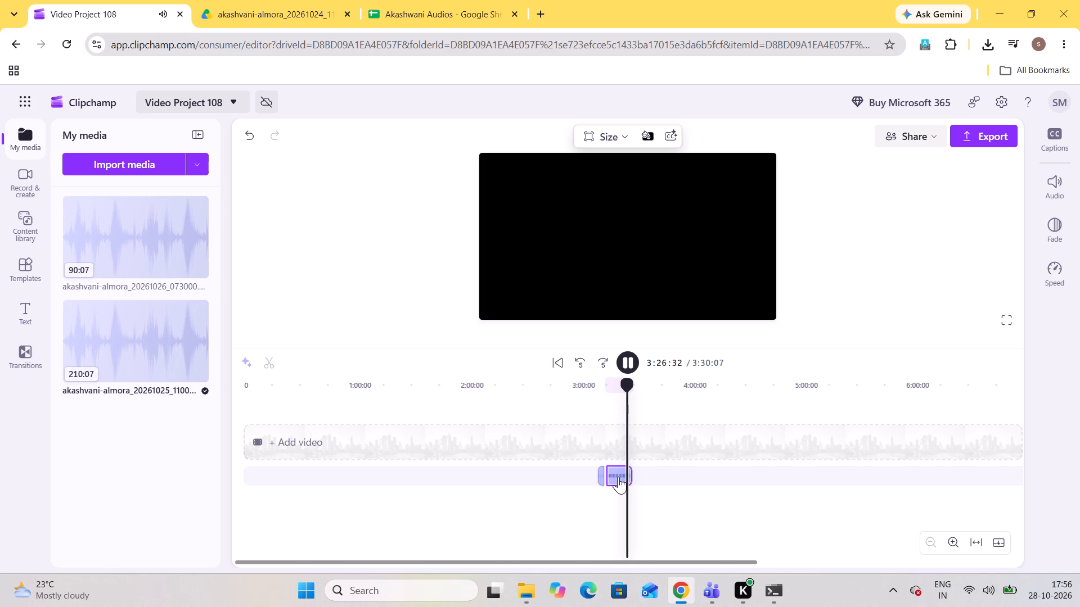
pyautogui.press('Delete')
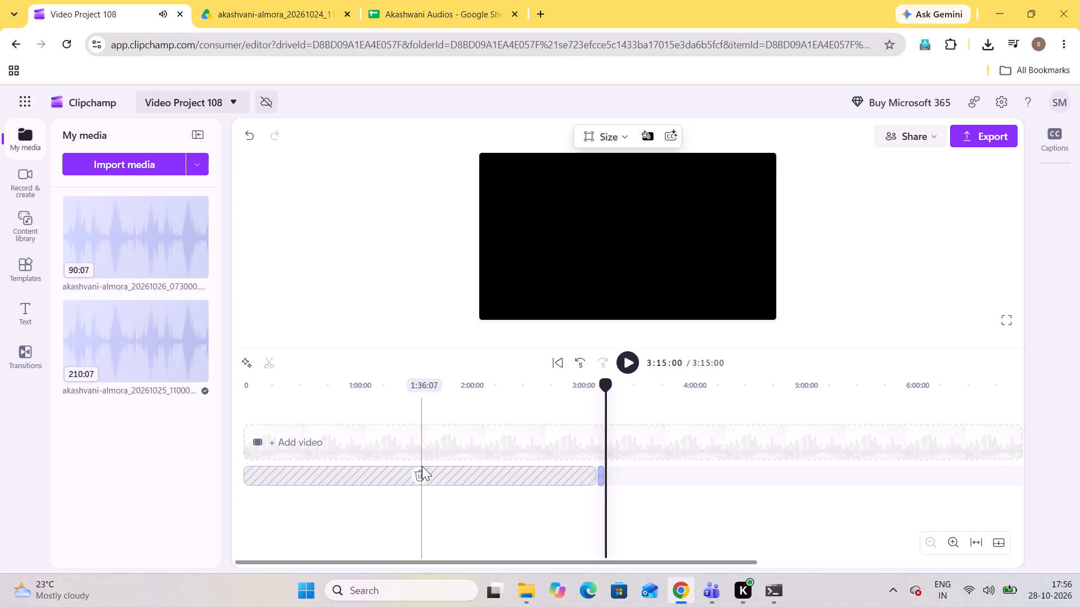
pyautogui.click(421, 475)
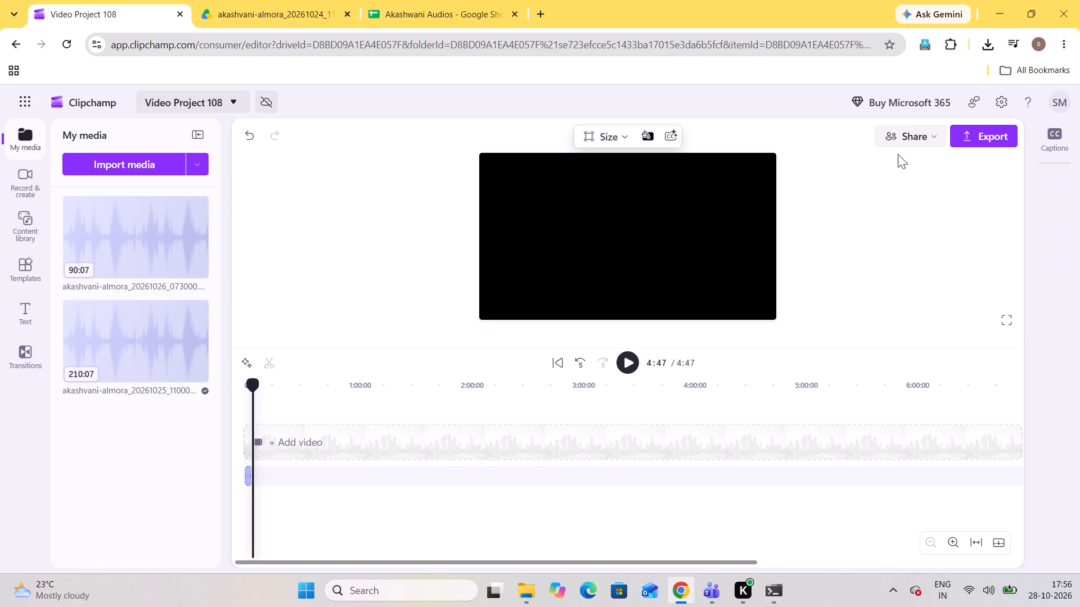
# Export the song as audio only and save the "pardesha jhan jaya" m4a file in the akashvani-almora_20261025_110000 folder.
pyautogui.click(976, 141)
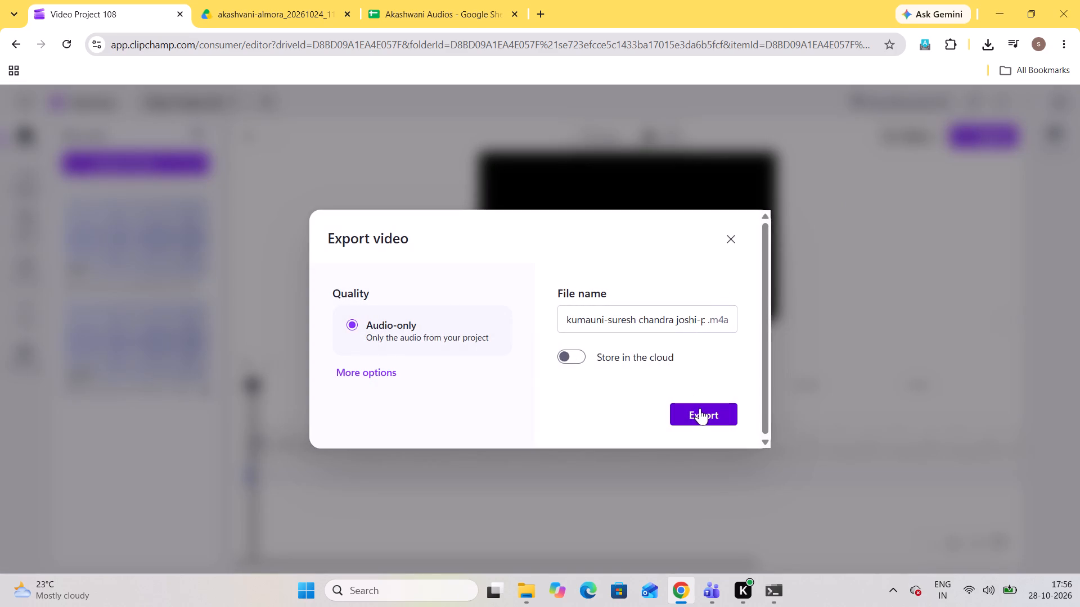
pyautogui.click(700, 408)
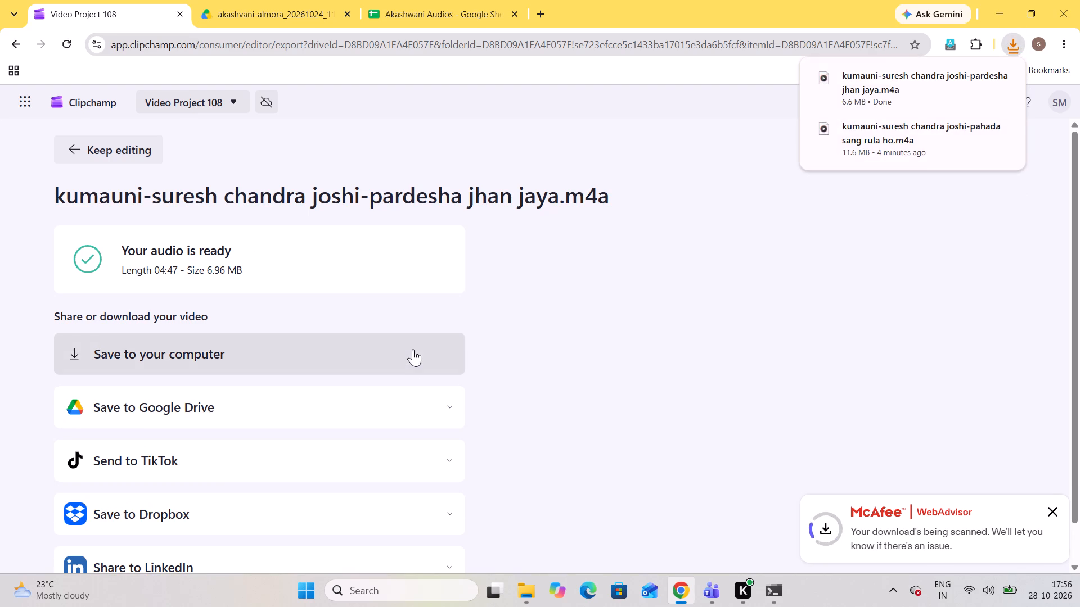
pyautogui.click(413, 349)
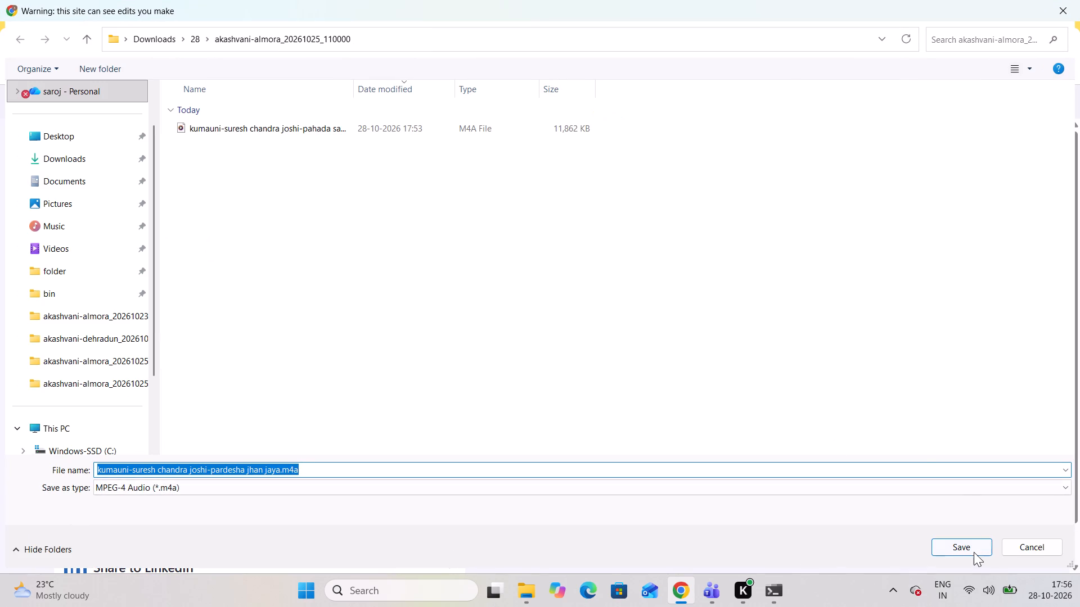
pyautogui.click(973, 552)
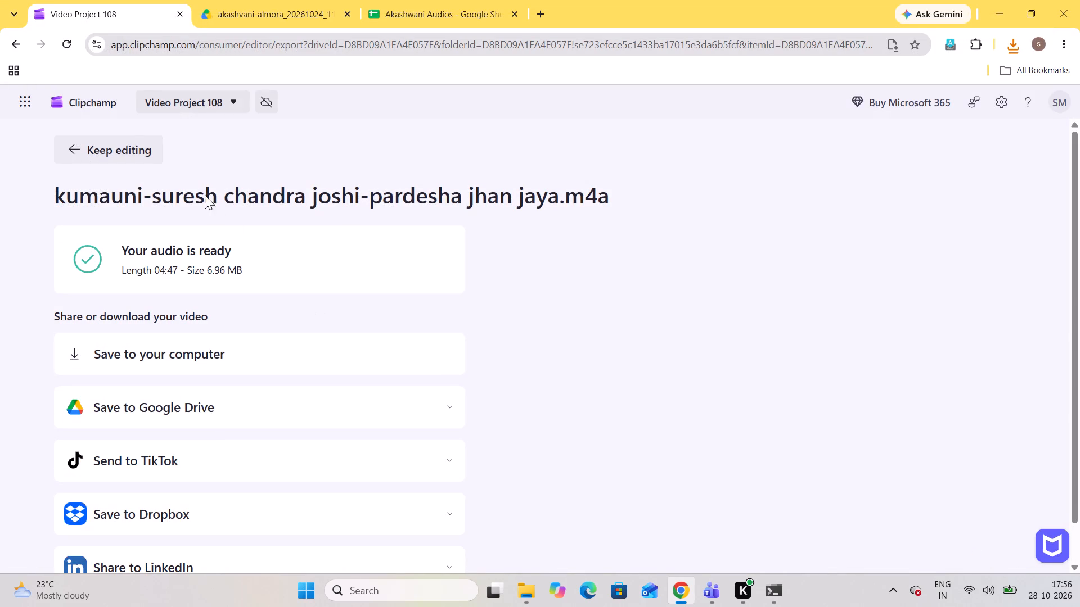
# Return to the editor and delete the exported song clip from the timeline.
pyautogui.click(100, 153)
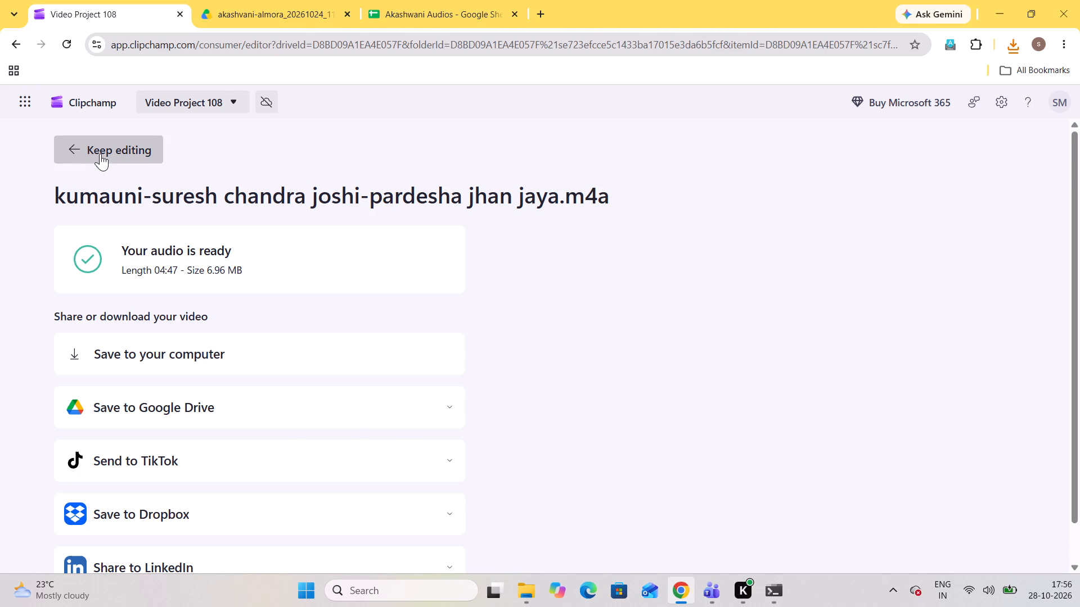
pyautogui.click(415, 477)
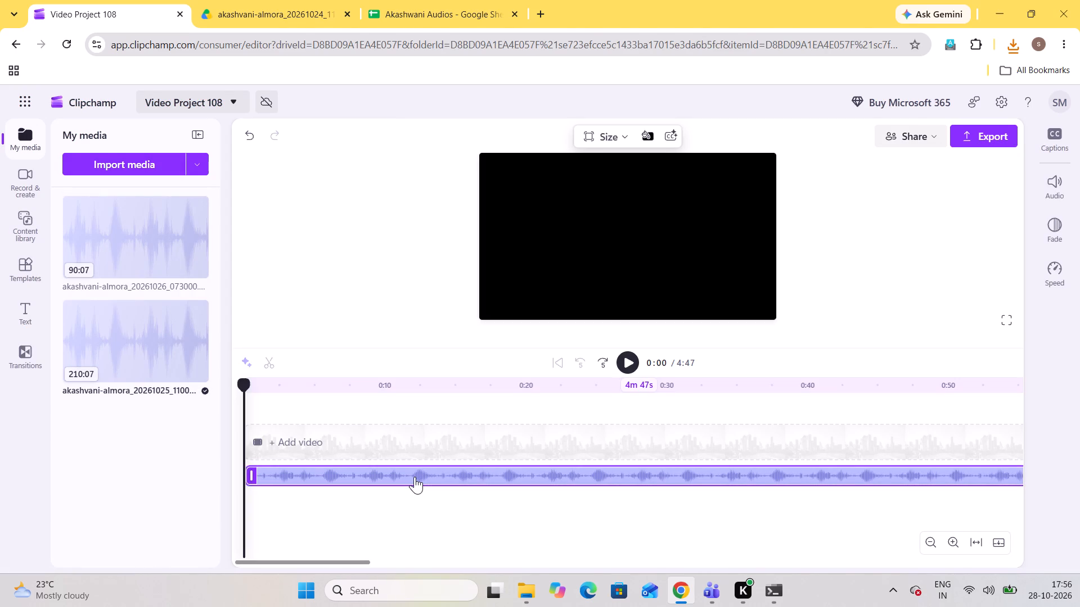
pyautogui.press('Delete')
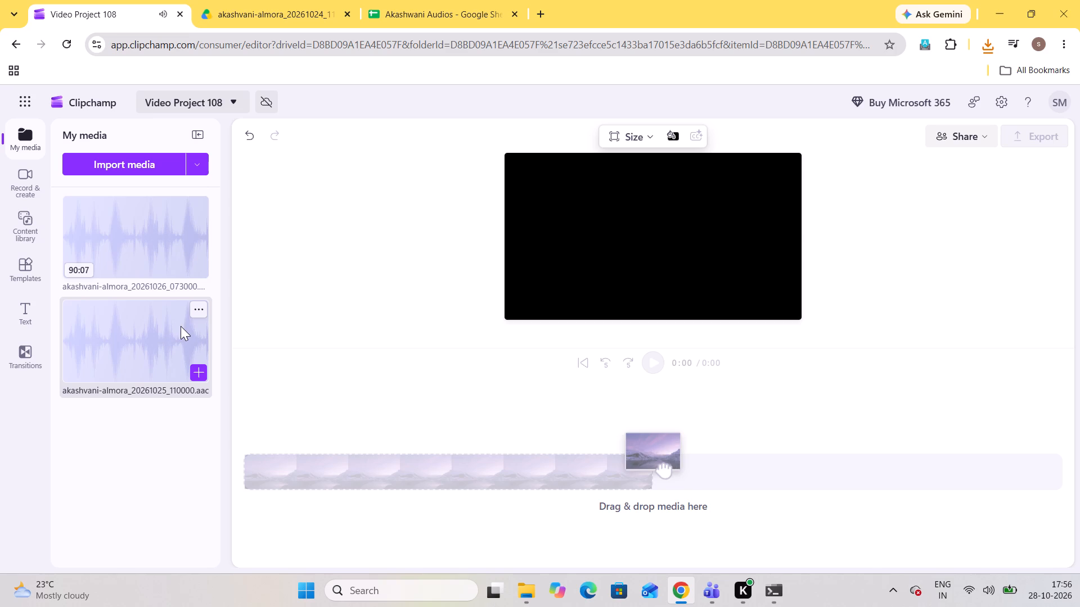
# Add the akashvani-almora_20261025_110000 recording to the timeline again and sample its playback backwards from about 3:17:05 to check for songs.
pyautogui.moveTo(181, 326); pyautogui.dragTo(368, 459)
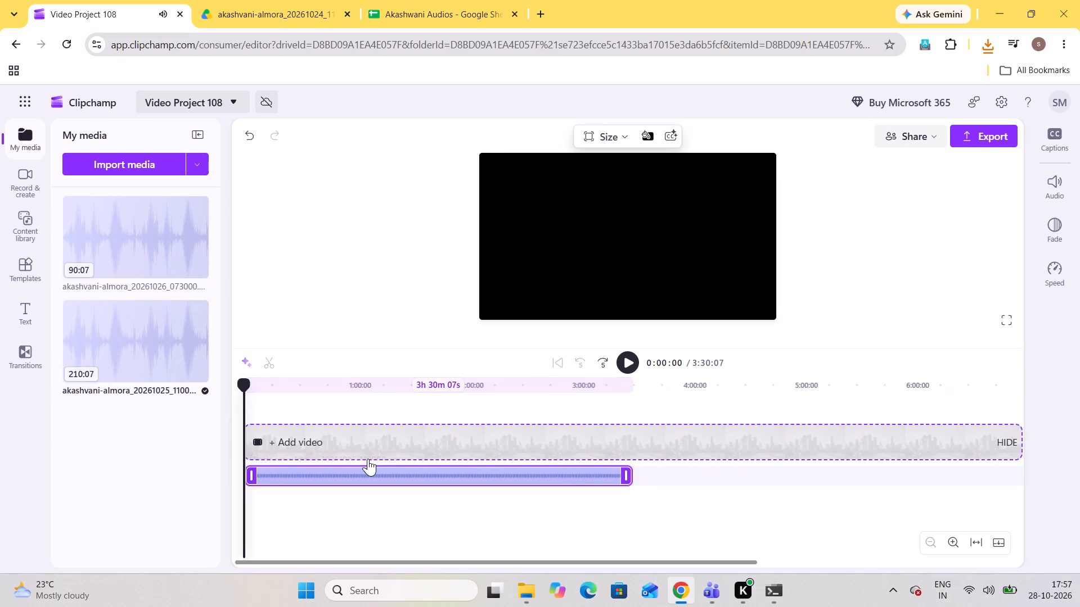
pyautogui.click(609, 383)
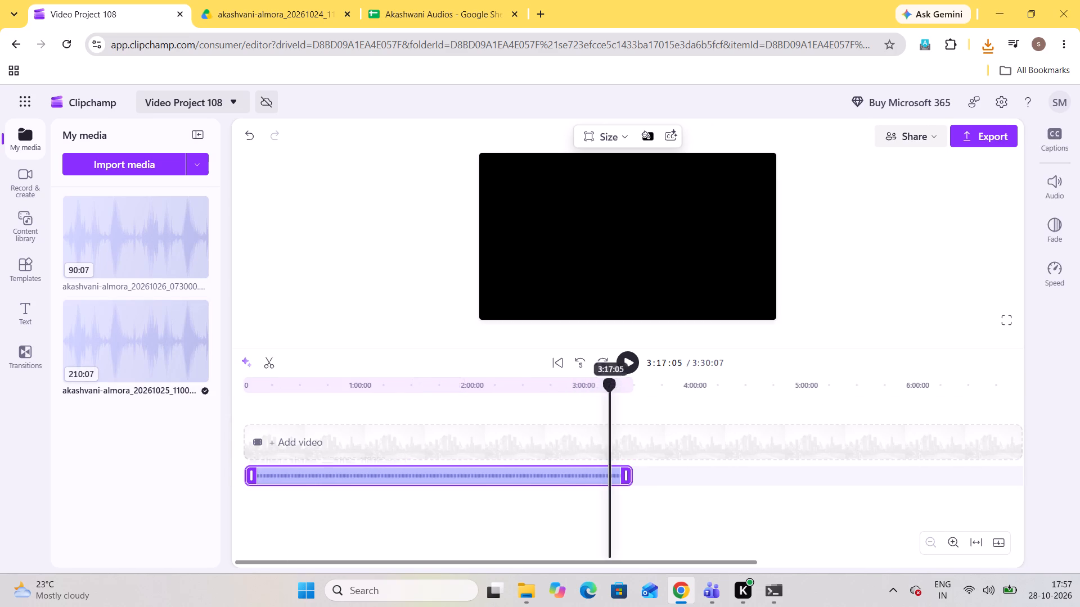
pyautogui.click(626, 358)
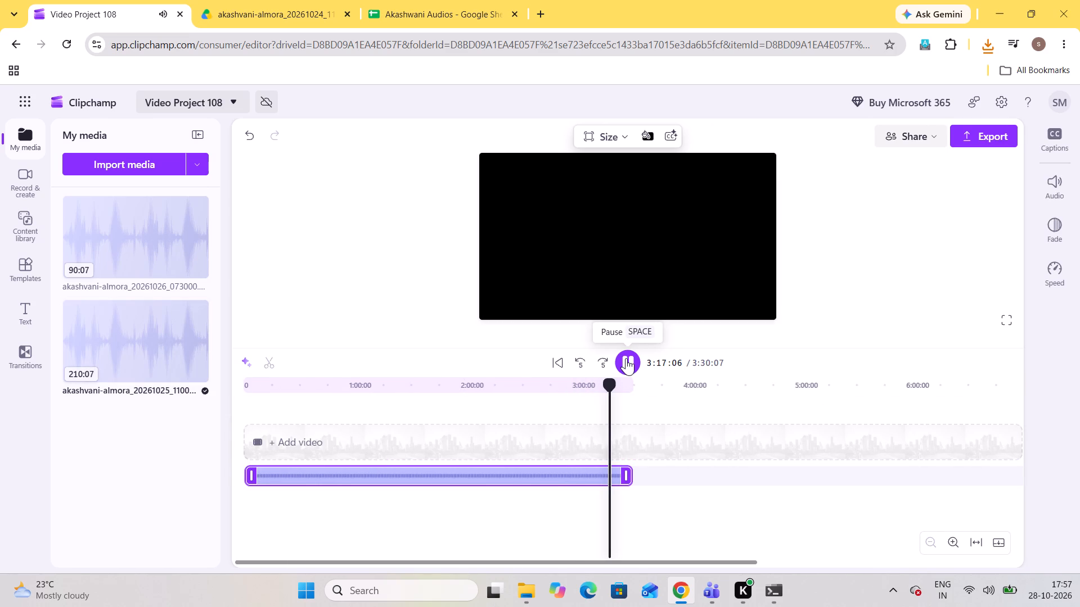
pyautogui.press('Left')
pyautogui.press('Left')
pyautogui.press('Left')
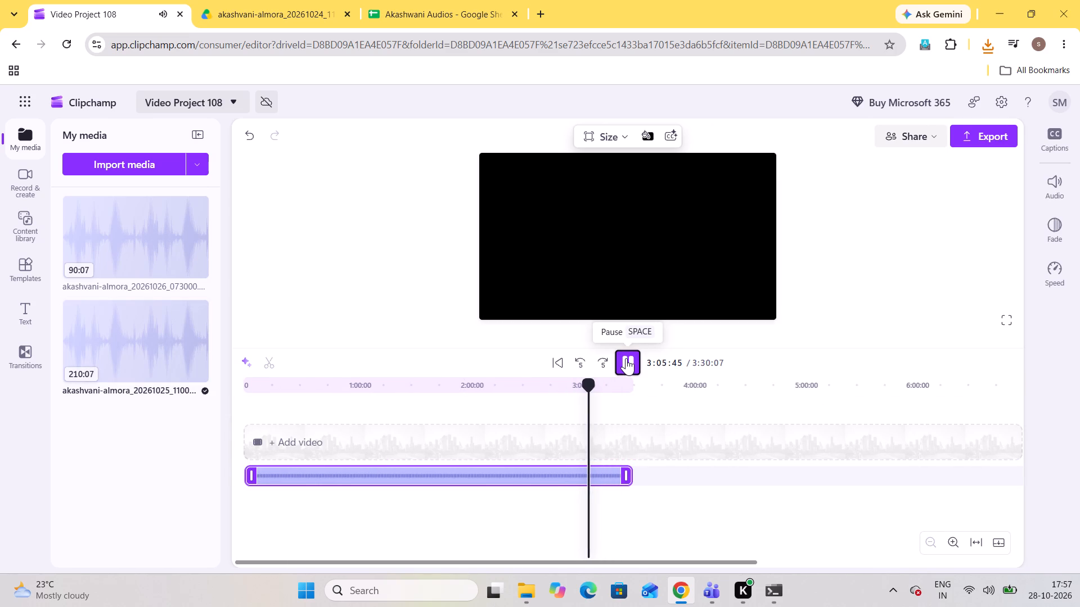
pyautogui.press('Left')
pyautogui.press('Left')
pyautogui.press('Left')
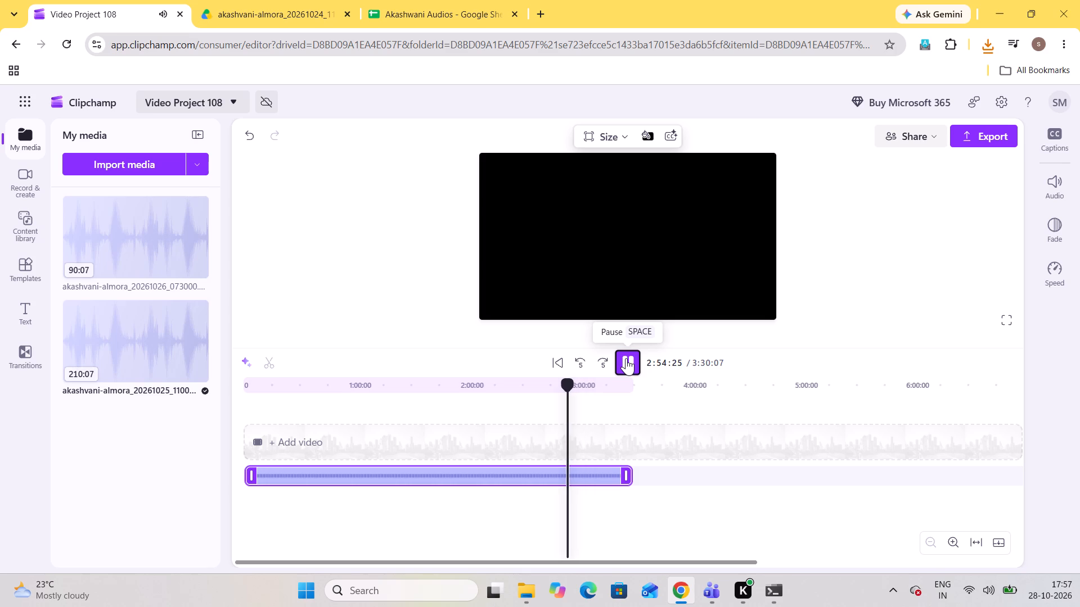
pyautogui.press('Left')
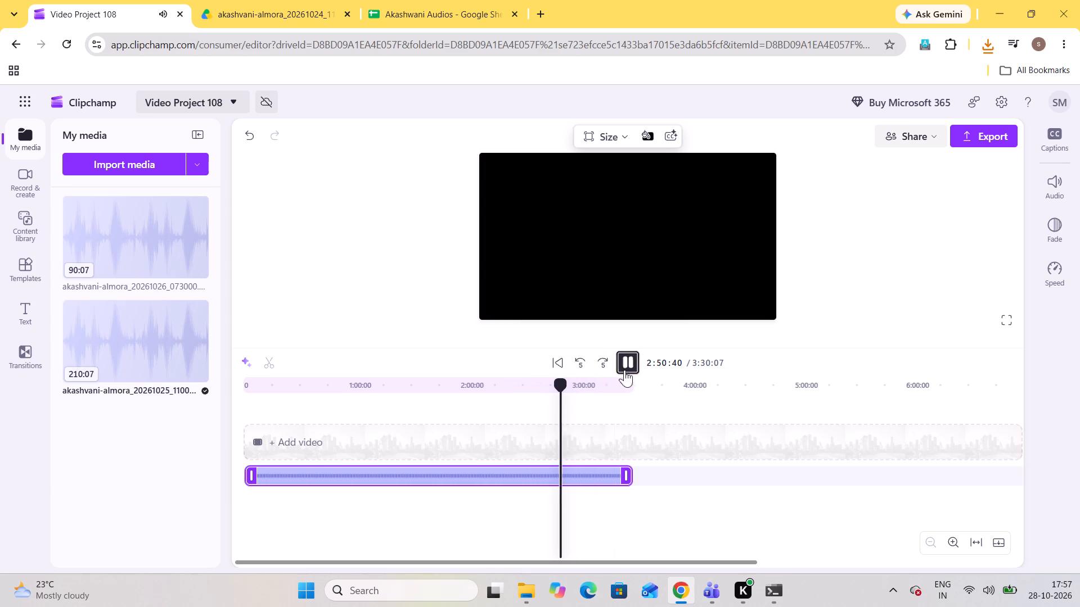
# Listen through the recording between about 2:54:00 and 2:56:10 for another song, skipping in five-second jumps, and pause playback.
pyautogui.click(570, 380)
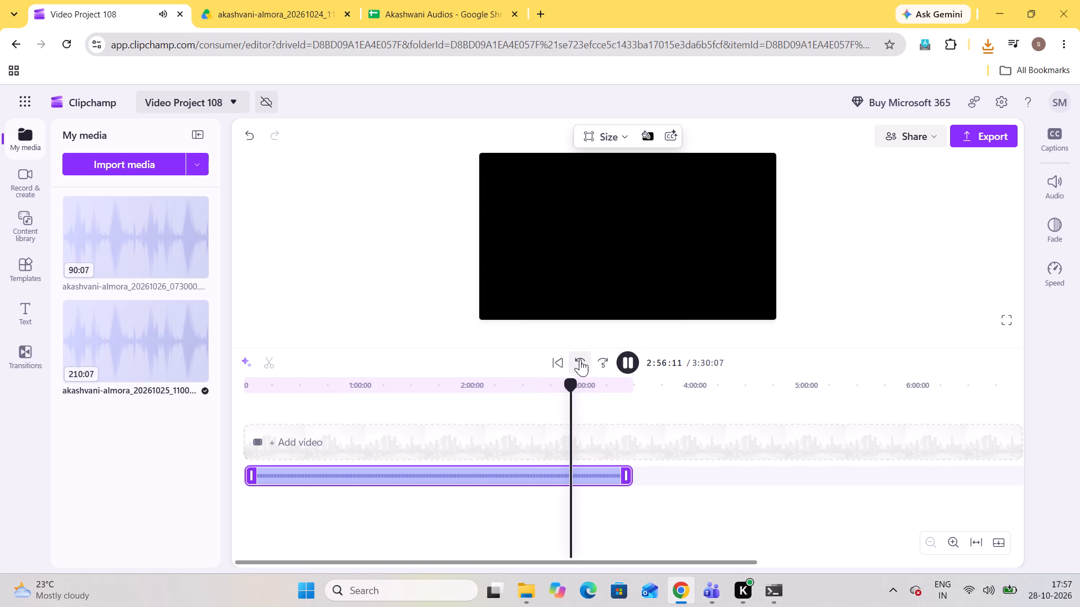
pyautogui.tripleClick(577, 359)
pyautogui.tripleClick(577, 359)
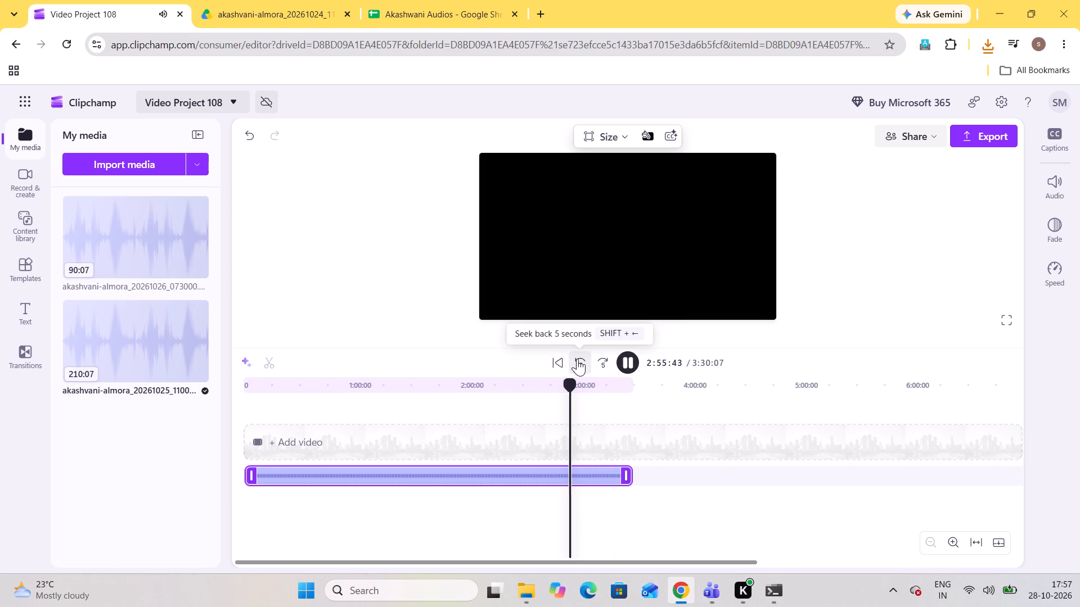
pyautogui.tripleClick(577, 359)
pyautogui.tripleClick(577, 359)
pyautogui.click(577, 359)
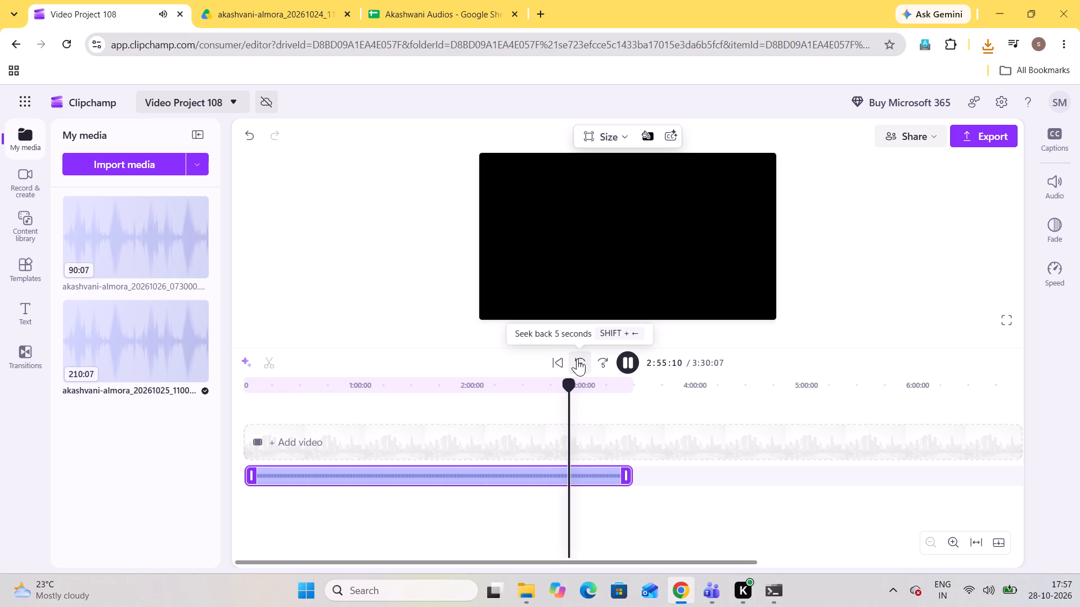
pyautogui.tripleClick(577, 359)
pyautogui.click(577, 359)
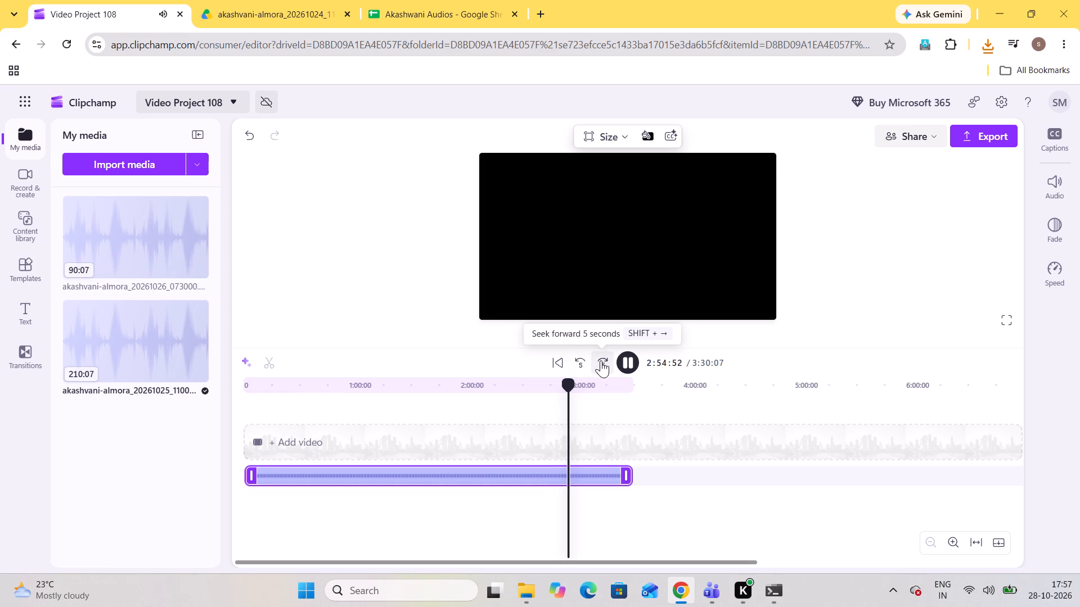
pyautogui.tripleClick(601, 360)
pyautogui.tripleClick(601, 360)
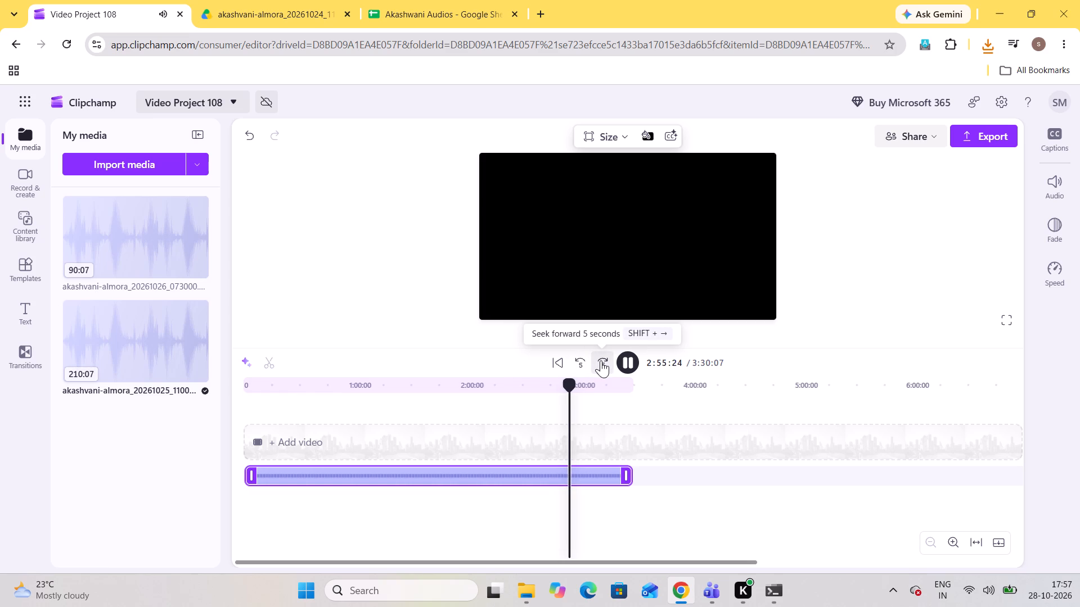
pyautogui.doubleClick(601, 360)
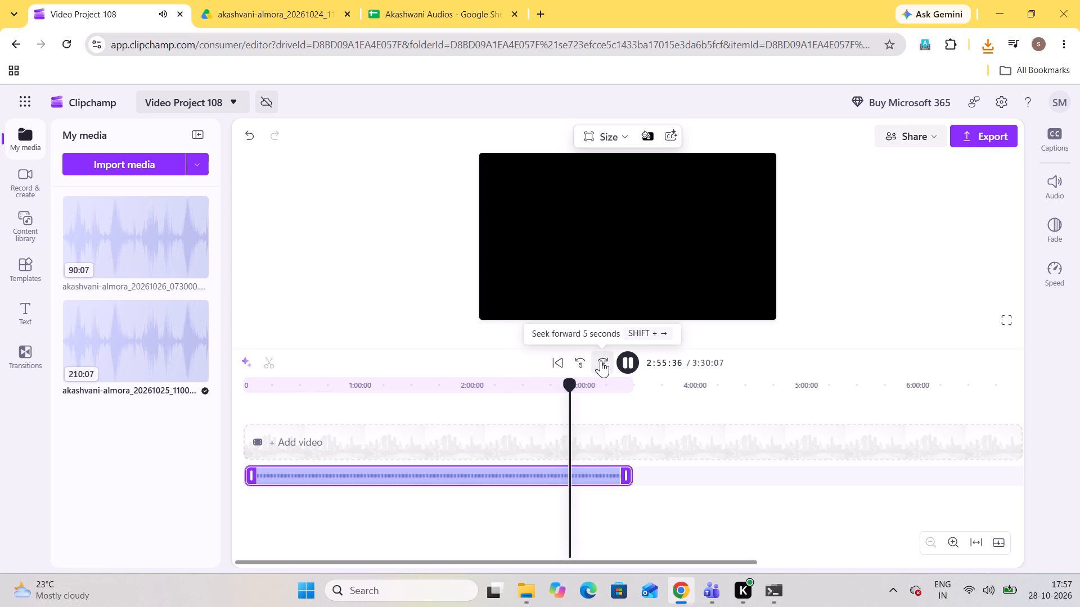
pyautogui.doubleClick(601, 360)
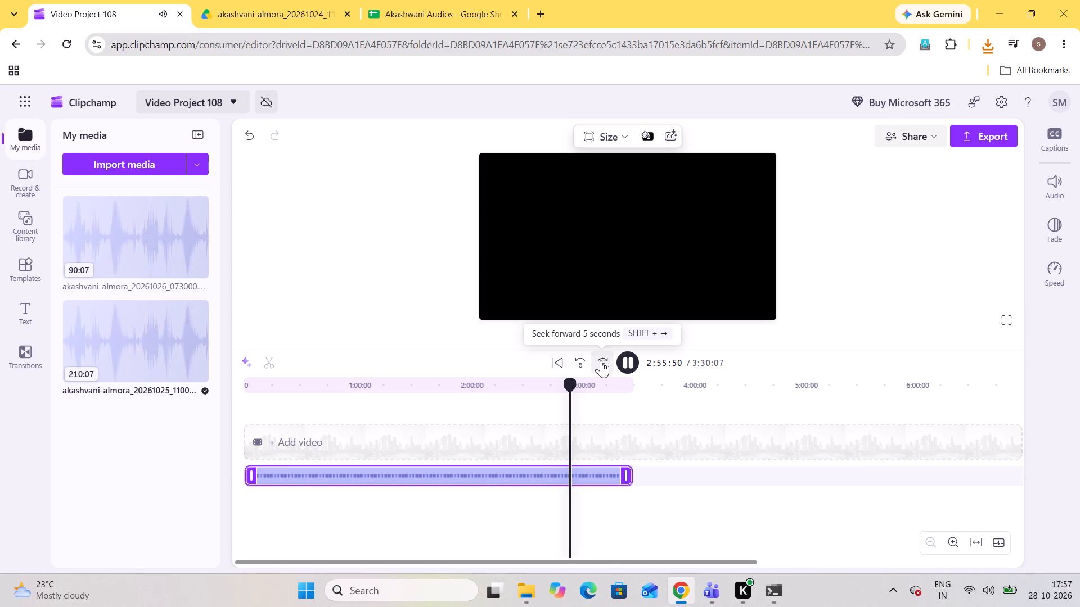
pyautogui.doubleClick(601, 360)
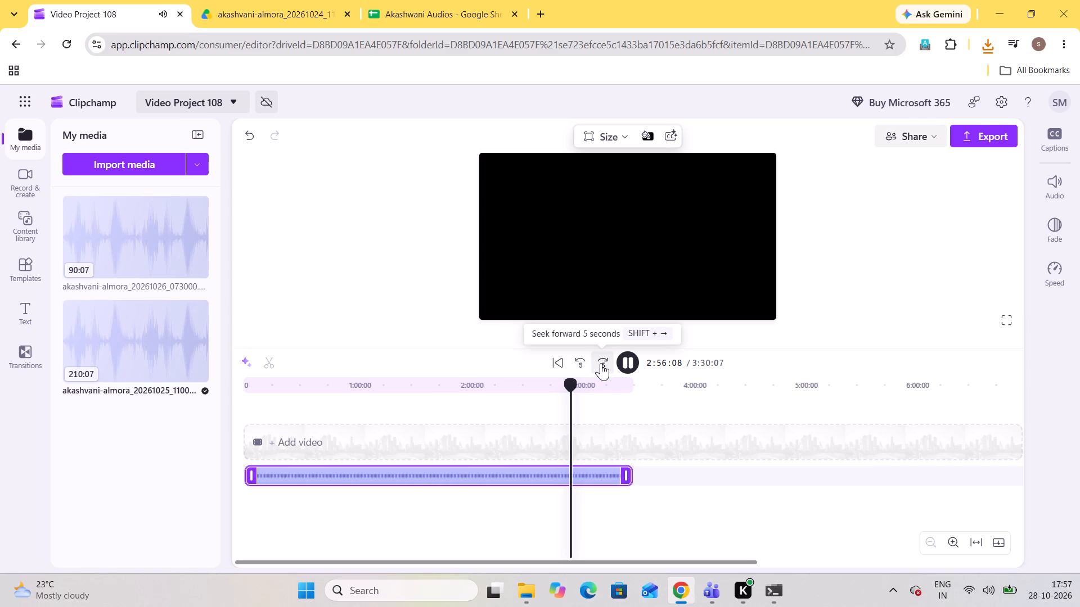
pyautogui.click(566, 411)
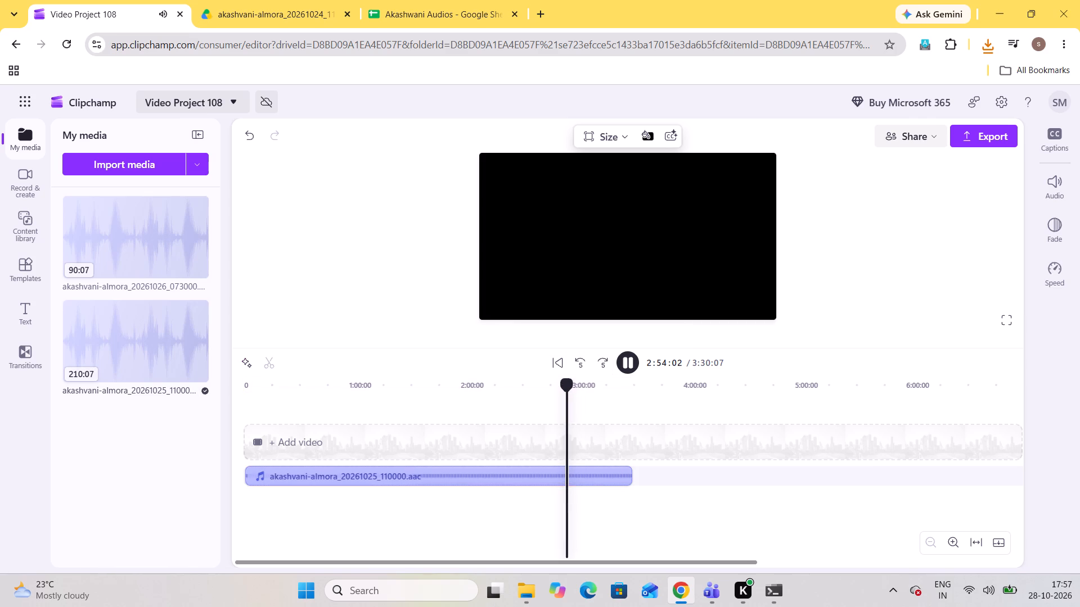
pyautogui.click(605, 370)
pyautogui.doubleClick(605, 370)
pyautogui.tripleClick(605, 370)
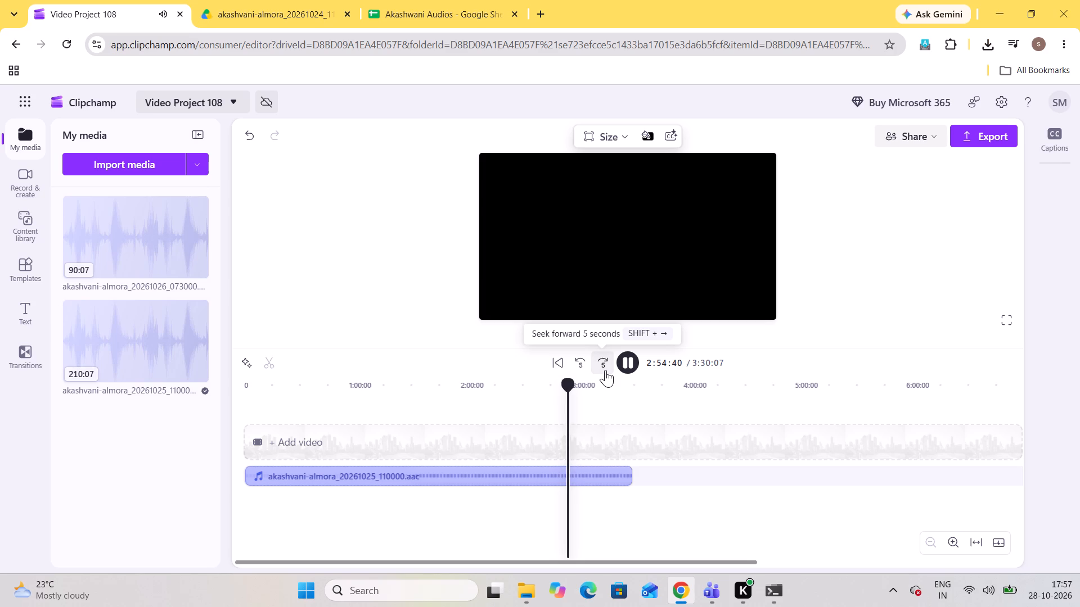
pyautogui.tripleClick(605, 370)
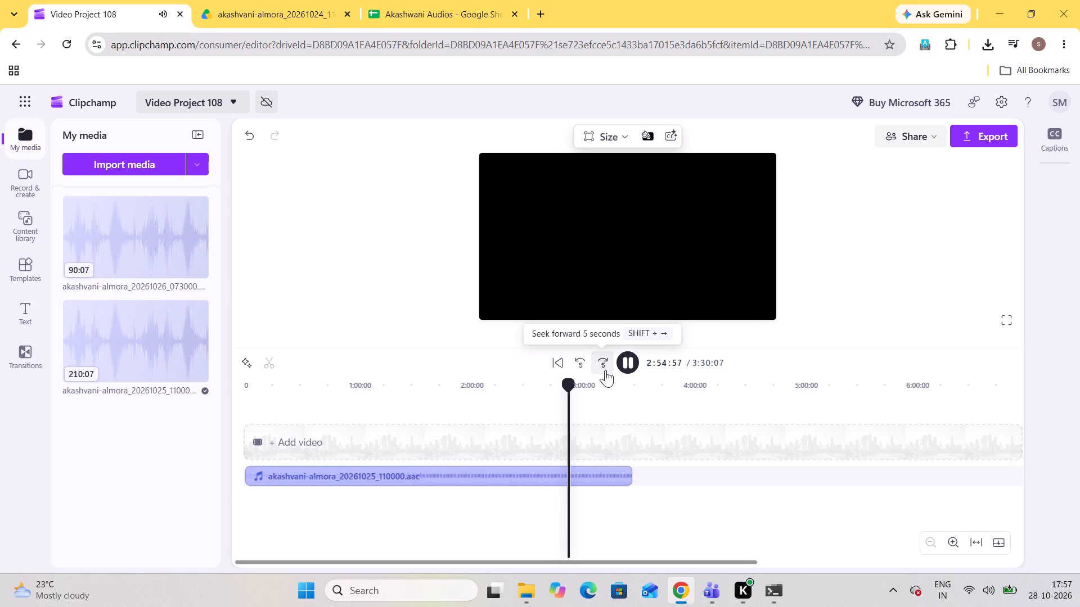
pyautogui.click(605, 370)
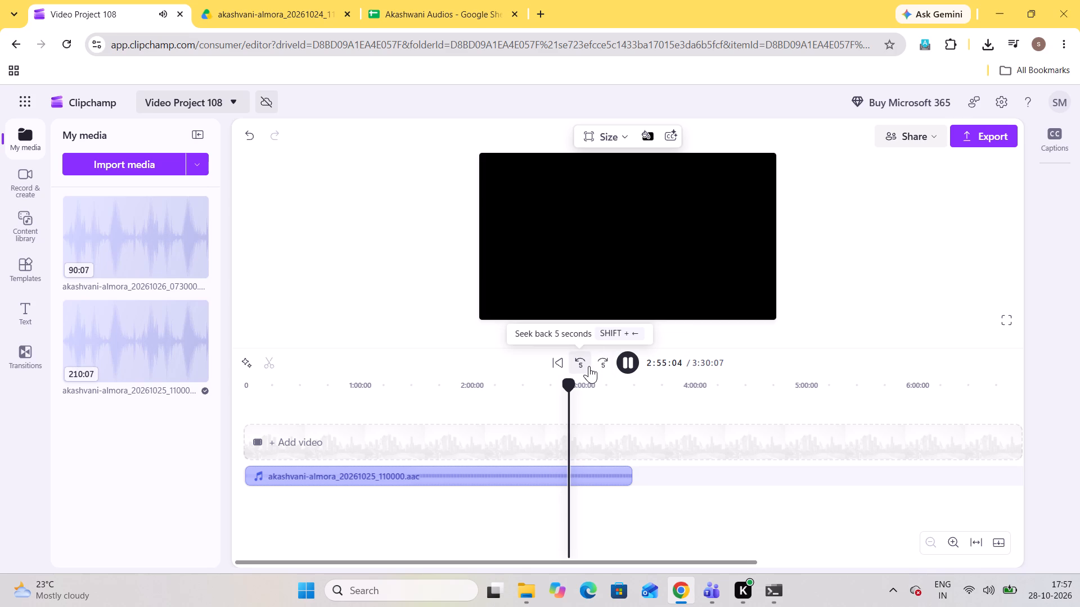
pyautogui.doubleClick(589, 366)
pyautogui.click(623, 363)
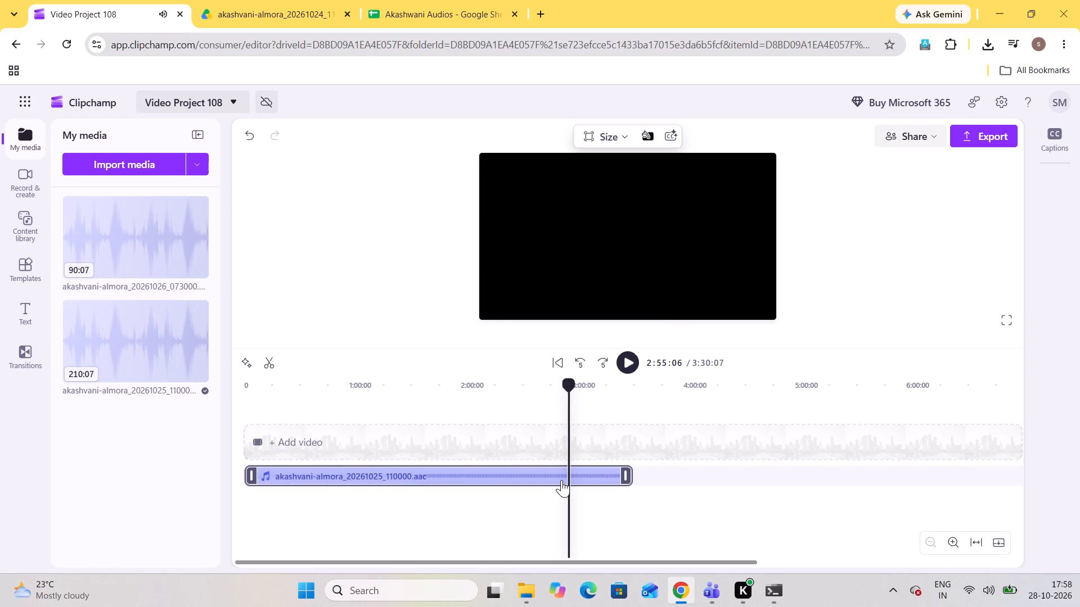
# Delete the akashvani-almora_20261025_110000 clip from the timeline and remove the recording from the project media.
pyautogui.click(561, 480)
pyautogui.press('Delete')
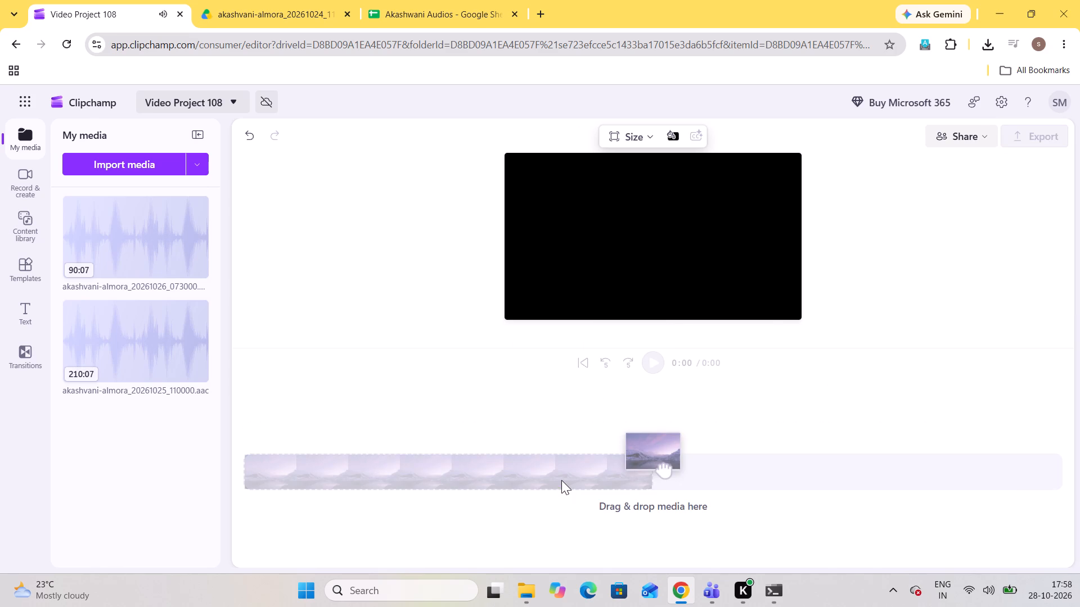
pyautogui.click(201, 310)
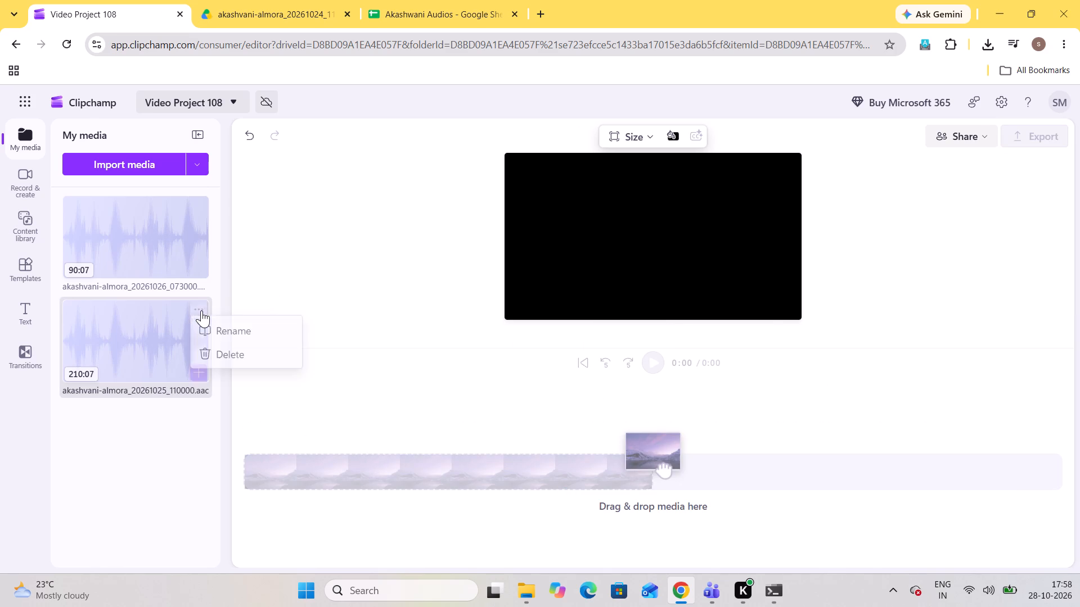
pyautogui.click(229, 356)
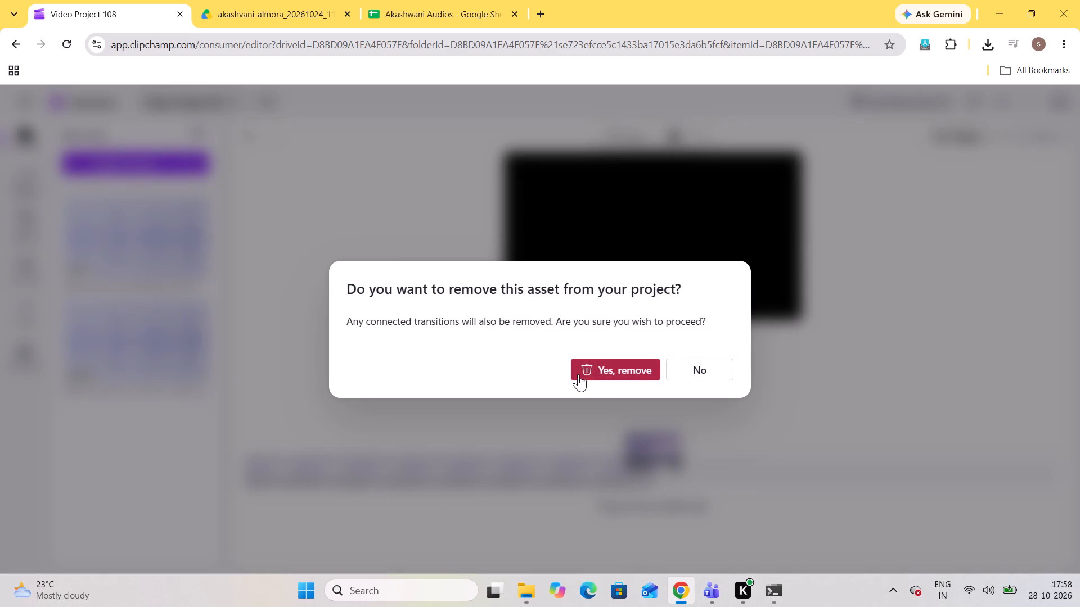
pyautogui.click(587, 369)
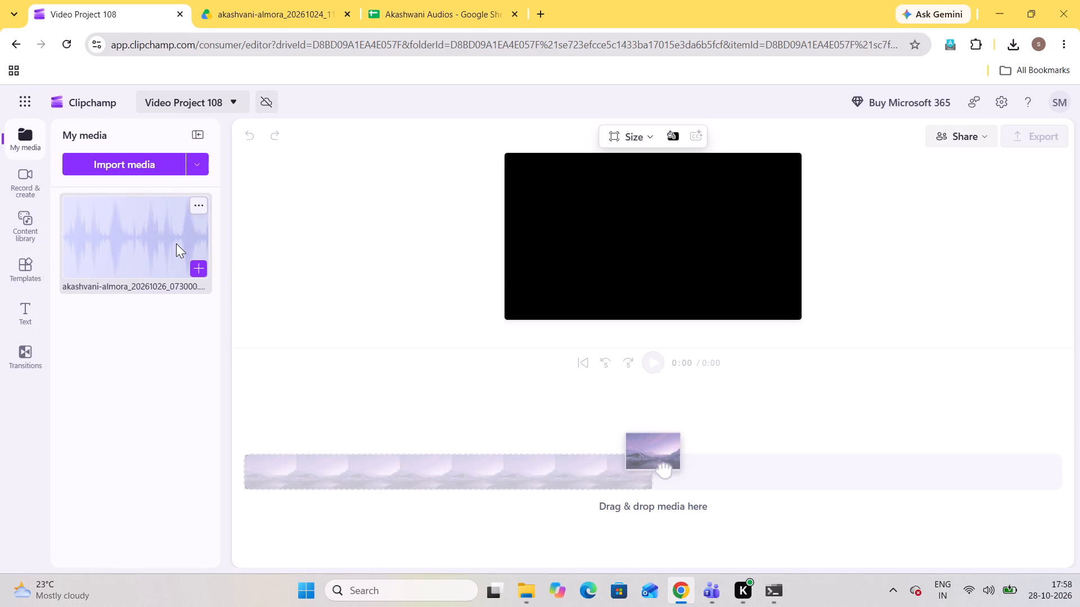
# Add the akashvani-almora_20261026_073000 recording to the empty timeline and start playing it from the beginning.
pyautogui.moveTo(176, 243); pyautogui.dragTo(361, 503)
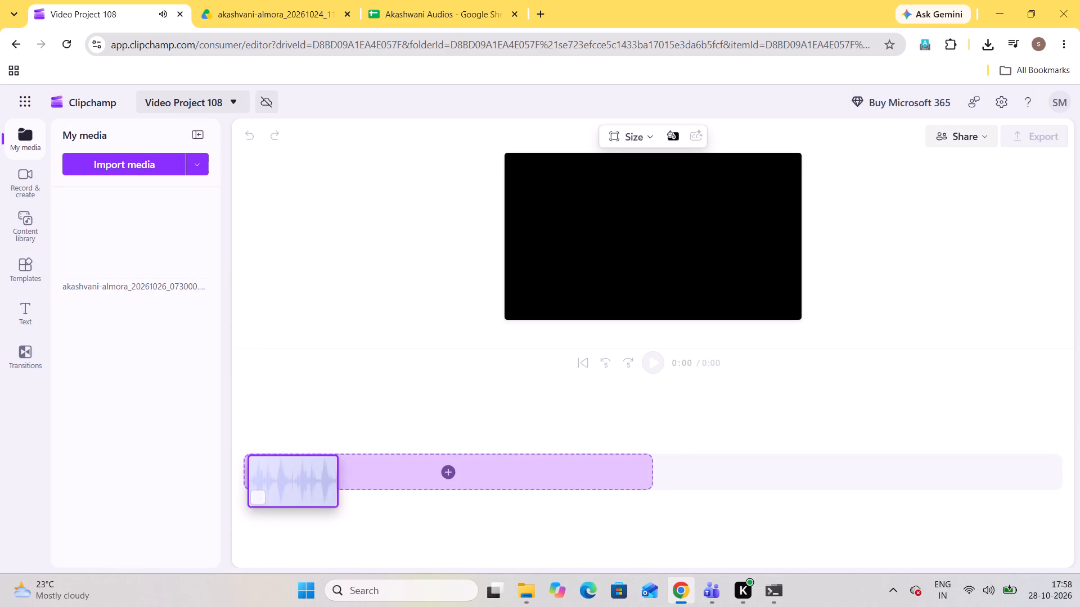
pyautogui.moveTo(361, 503); pyautogui.dragTo(364, 498)
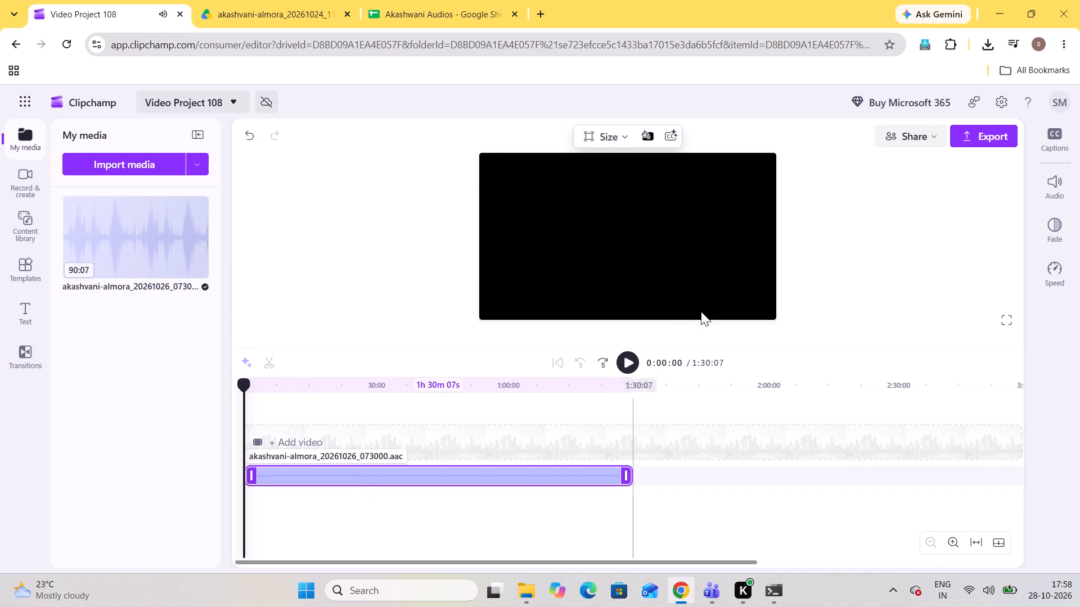
pyautogui.click(632, 361)
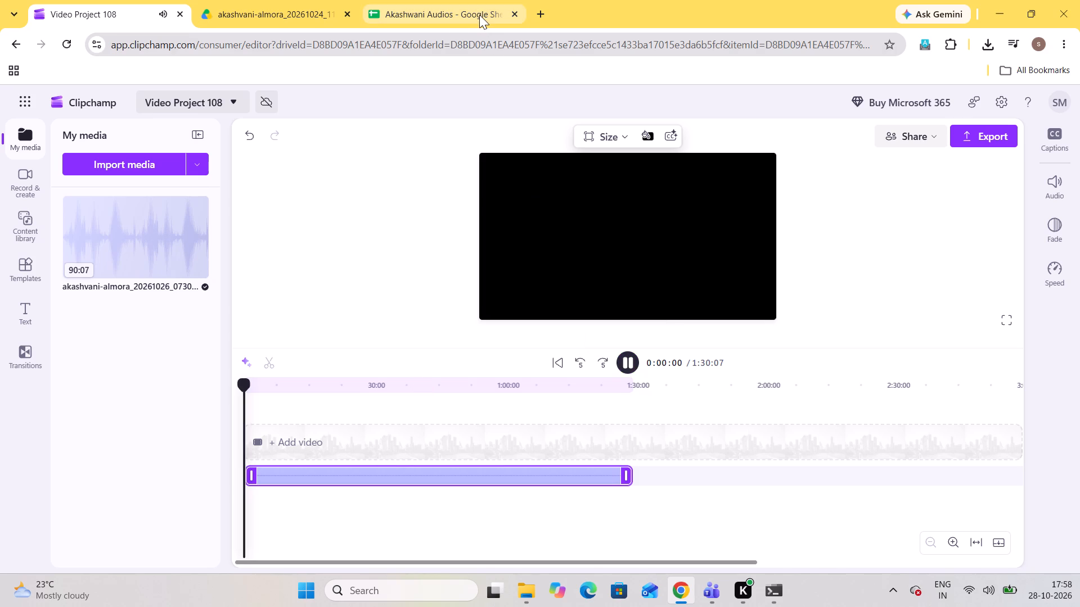
# Switch to the Akashwani Audios spreadsheet and select the empty song-name cell F931 in the akashvani-almora_20261024_110000 row of the Almora sheet.
pyautogui.click(479, 15)
pyautogui.scroll(-14, 530, 352)
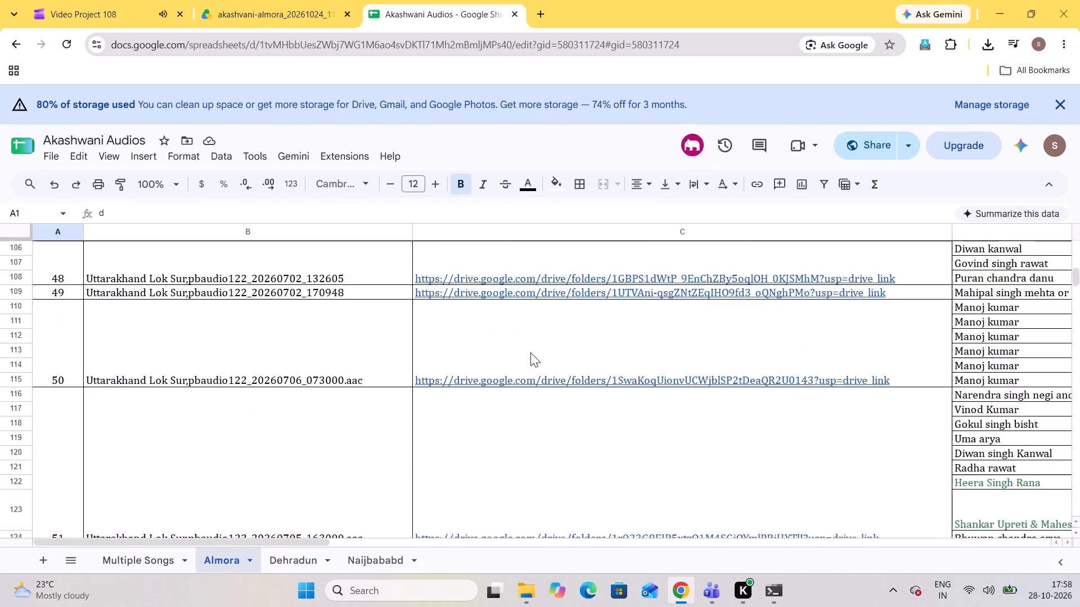
pyautogui.scroll(-16, 530, 352)
pyautogui.scroll(-12, 530, 352)
pyautogui.scroll(5, 530, 352)
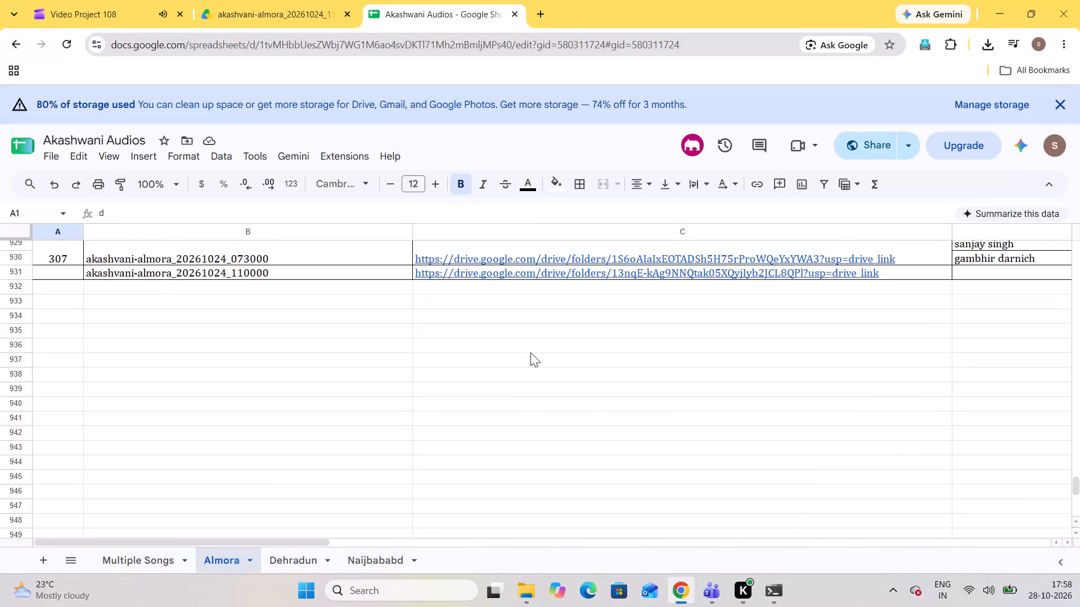
pyautogui.hscroll(-4, 530, 352)
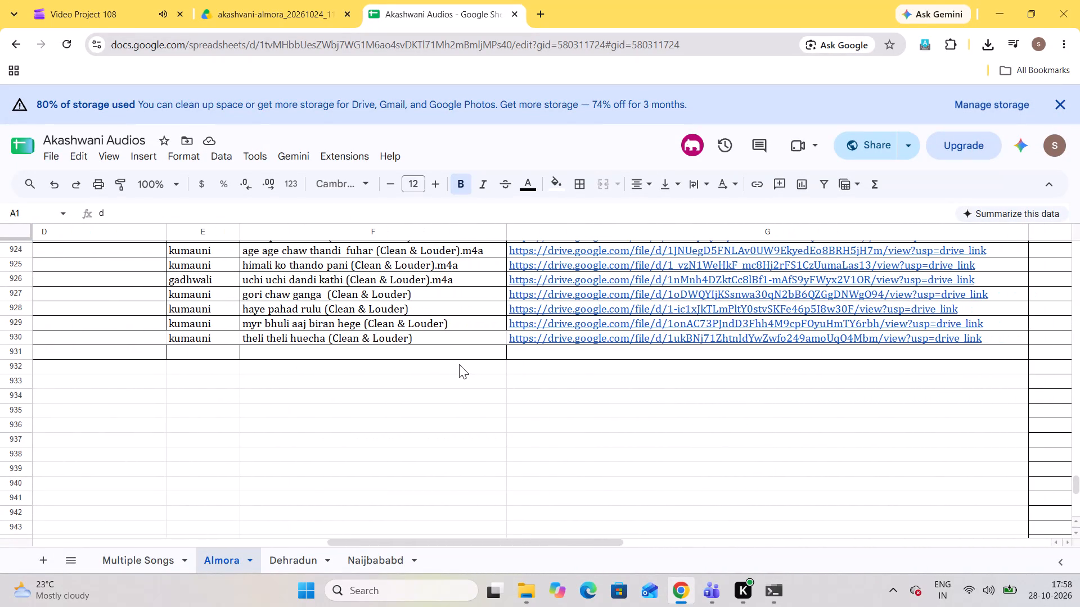
pyautogui.click(451, 361)
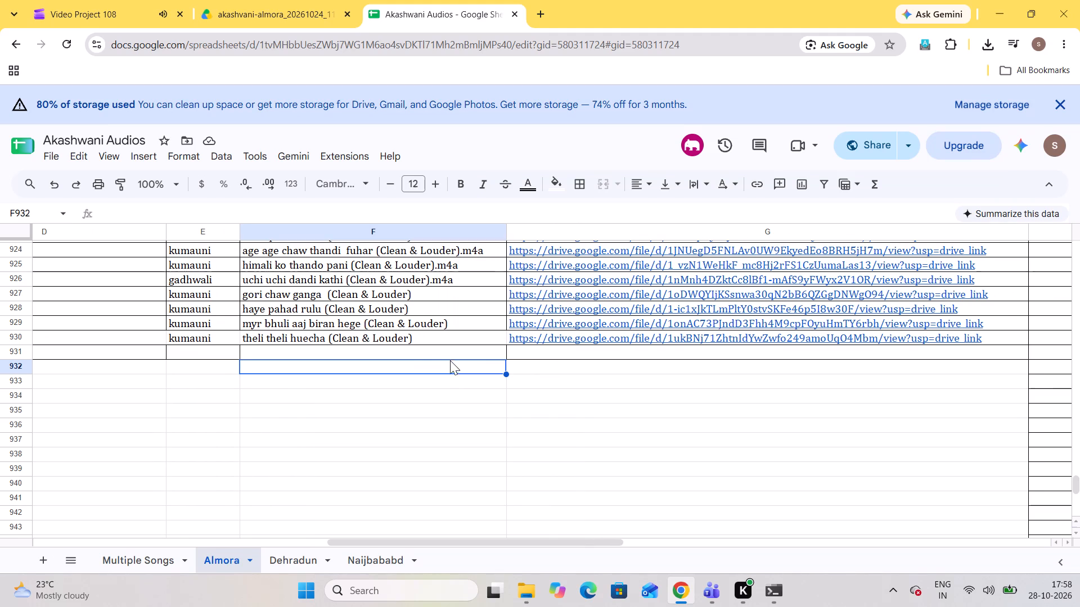
pyautogui.click(429, 356)
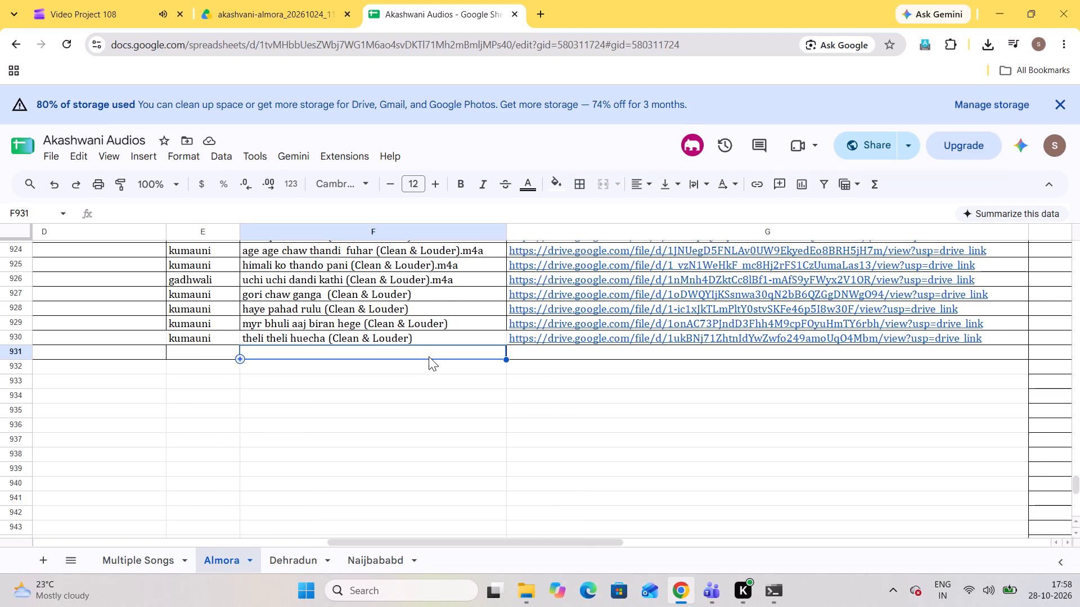
# Copy the "rangili bhana" song's file name from the akashvani-almora_20261024_110000 folder inside Downloads\28-10-2026 and return to the spreadsheet.
pyautogui.hotkey('alt', 'Tab')
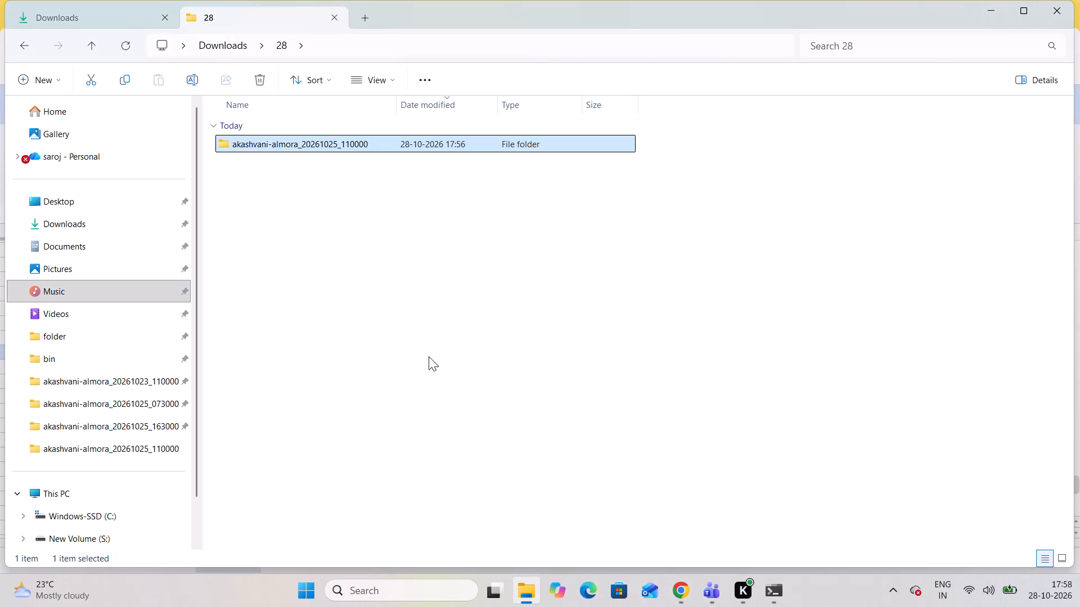
pyautogui.click(112, 16)
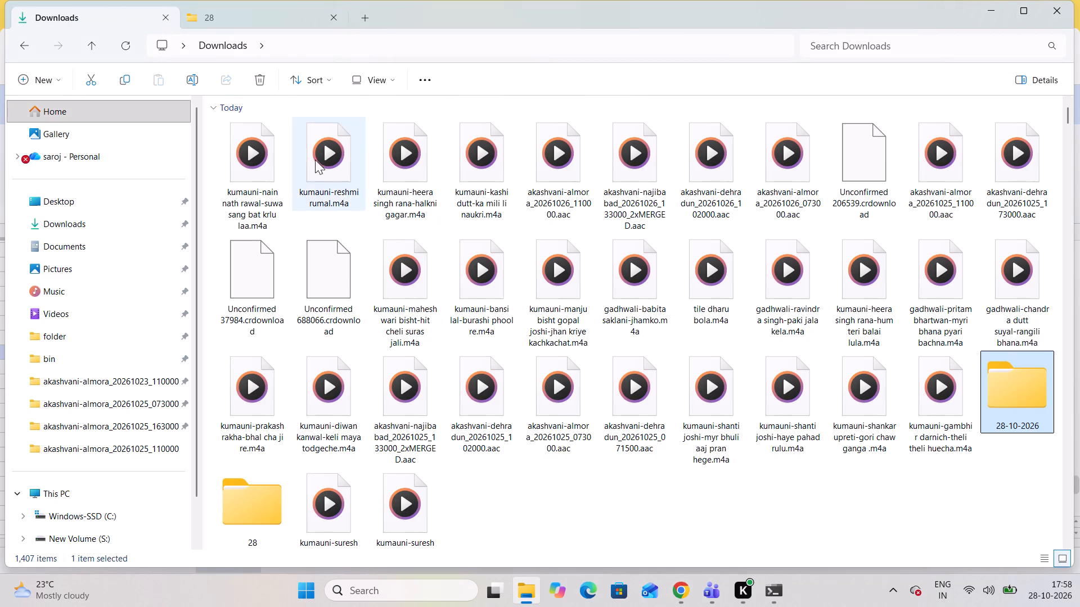
pyautogui.doubleClick(1032, 407)
pyautogui.doubleClick(393, 221)
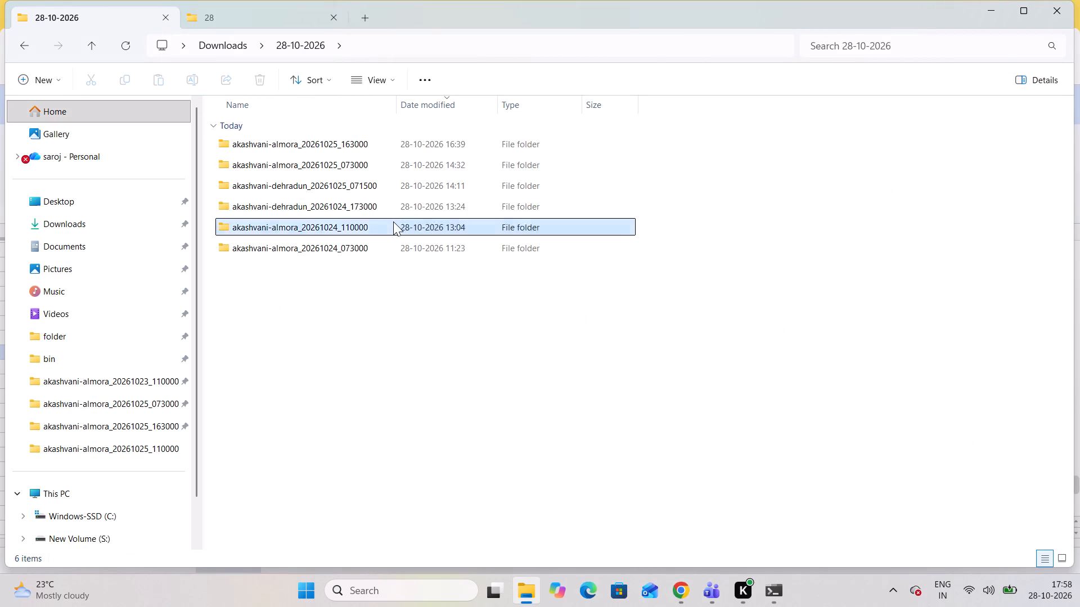
pyautogui.click(324, 147)
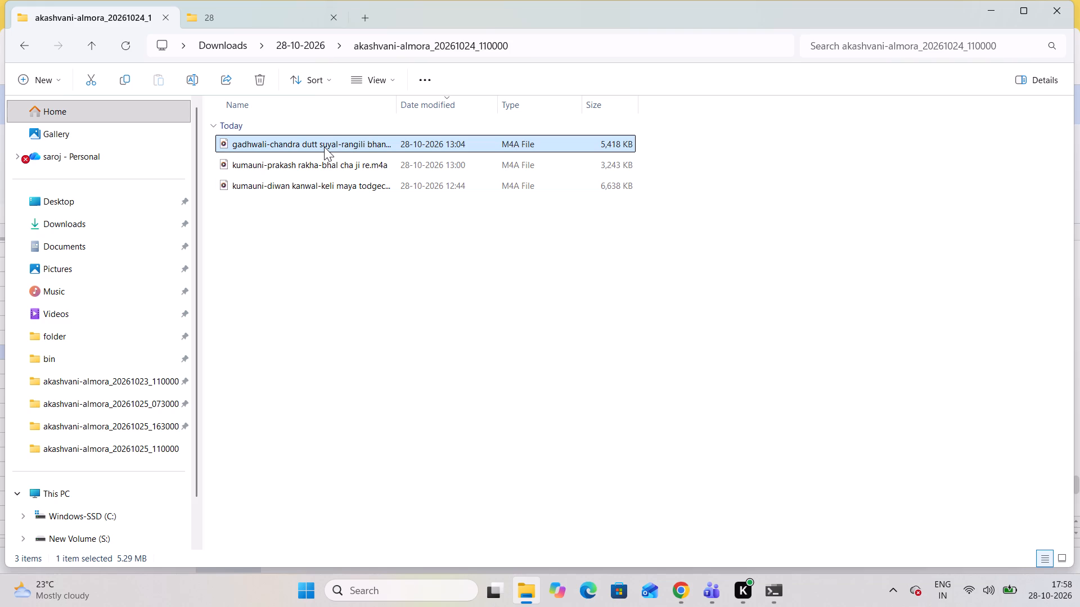
pyautogui.click(324, 147)
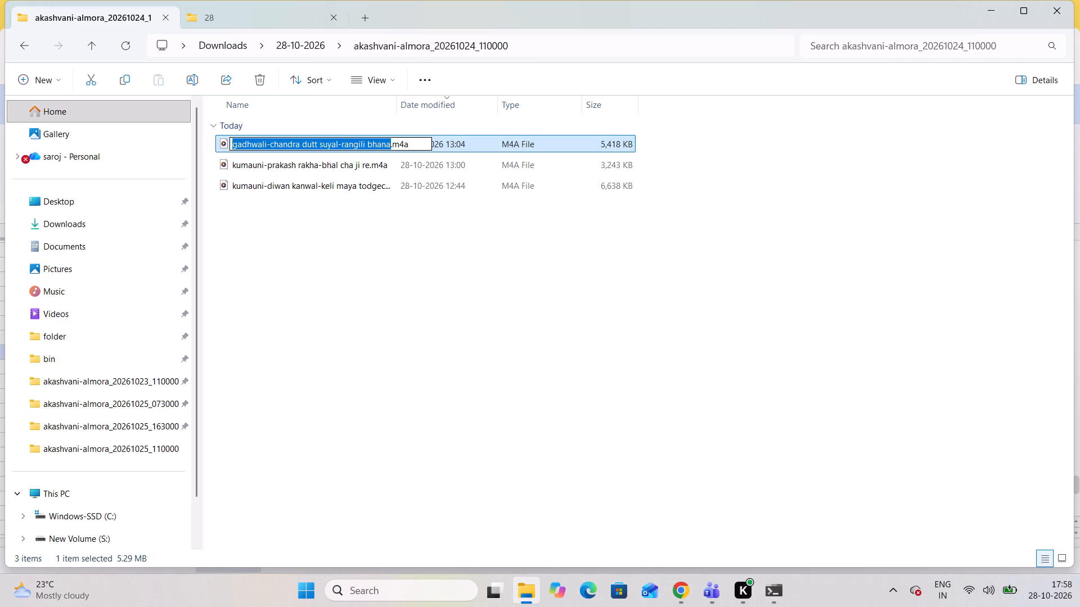
pyautogui.hotkey('ctrl', 'c')
pyautogui.hotkey('alt', 'Tab')
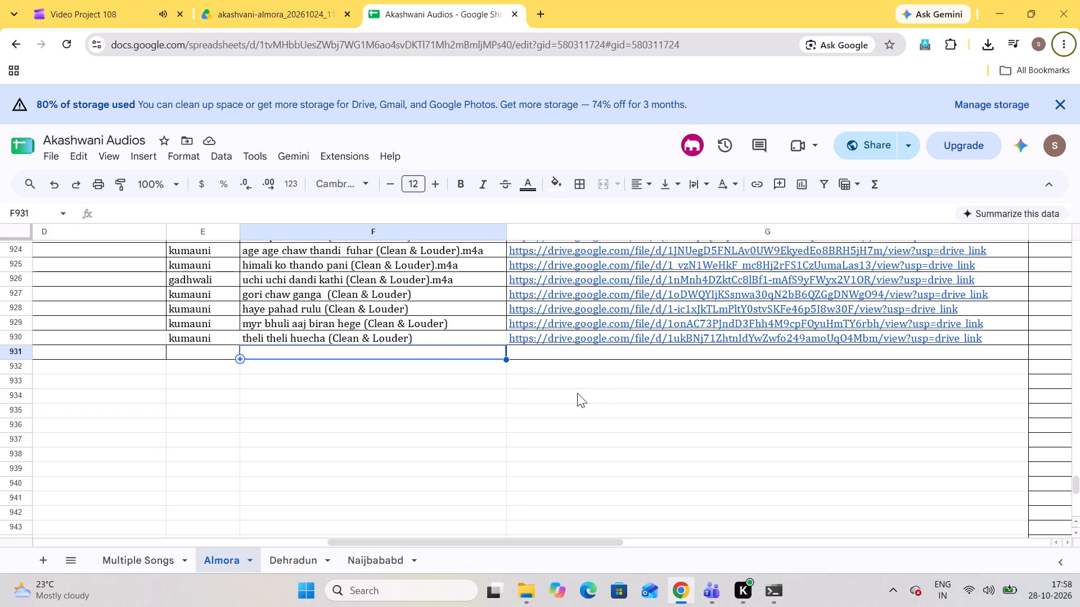